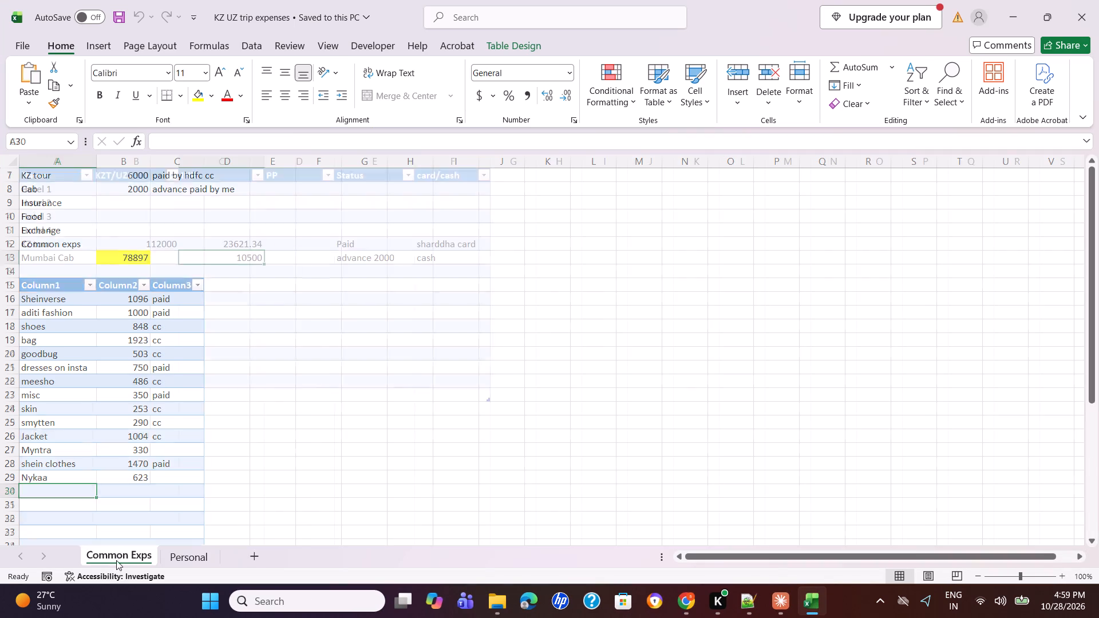
Review the INR amounts for the KZ tour and Mumbai Cab rows in the Common Exps sheet.
left_click(290, 261)
left_click(238, 247)
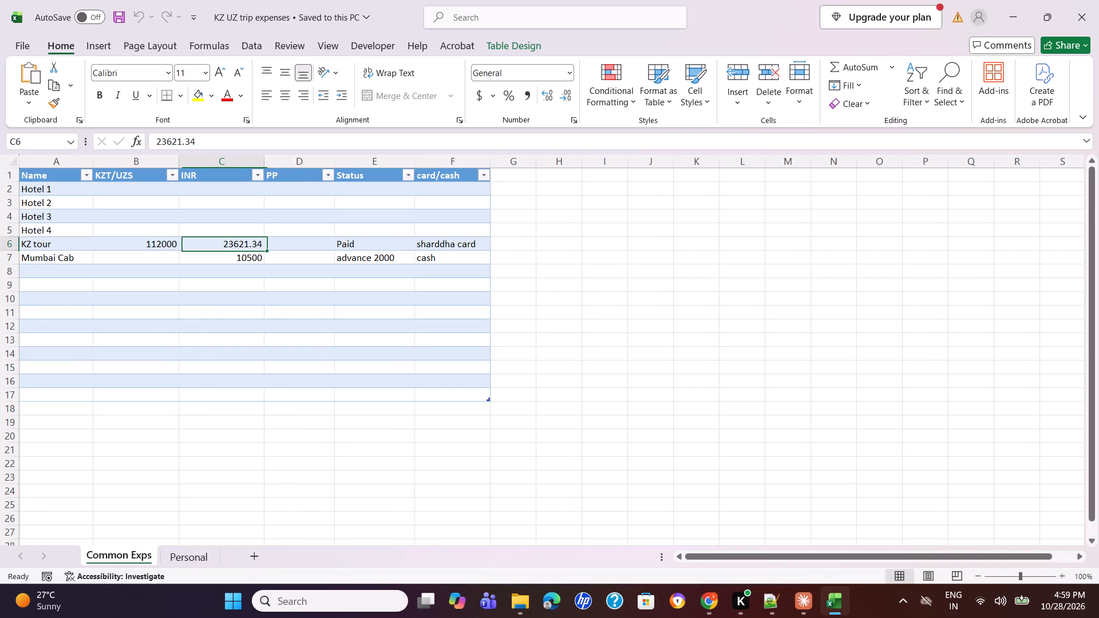
left_click(241, 263)
left_click(242, 246)
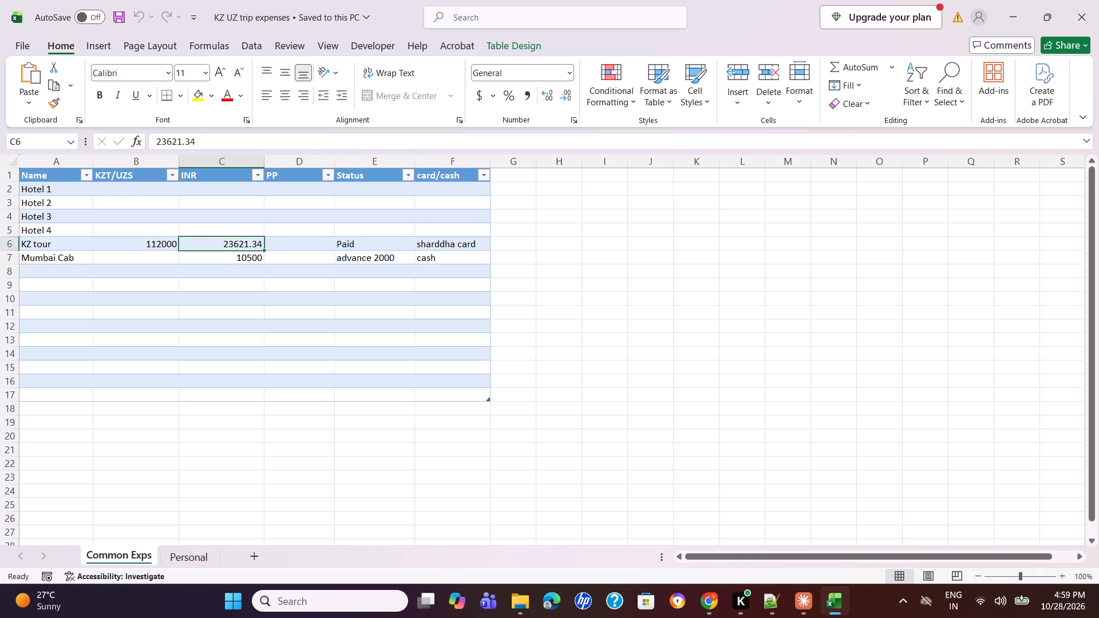
left_click(222, 259)
left_click(222, 244)
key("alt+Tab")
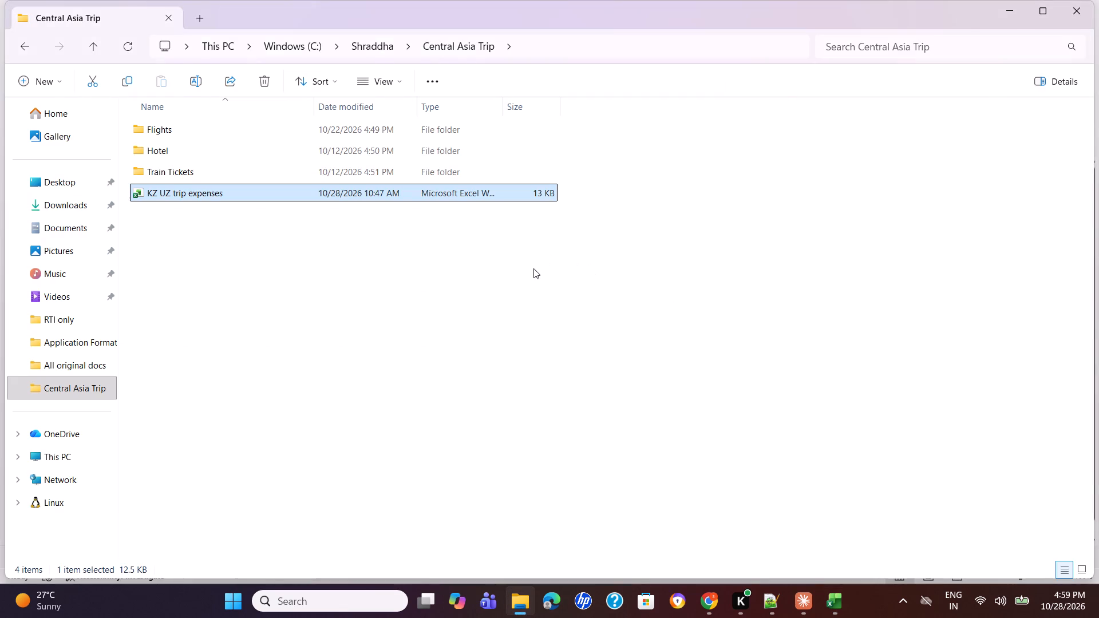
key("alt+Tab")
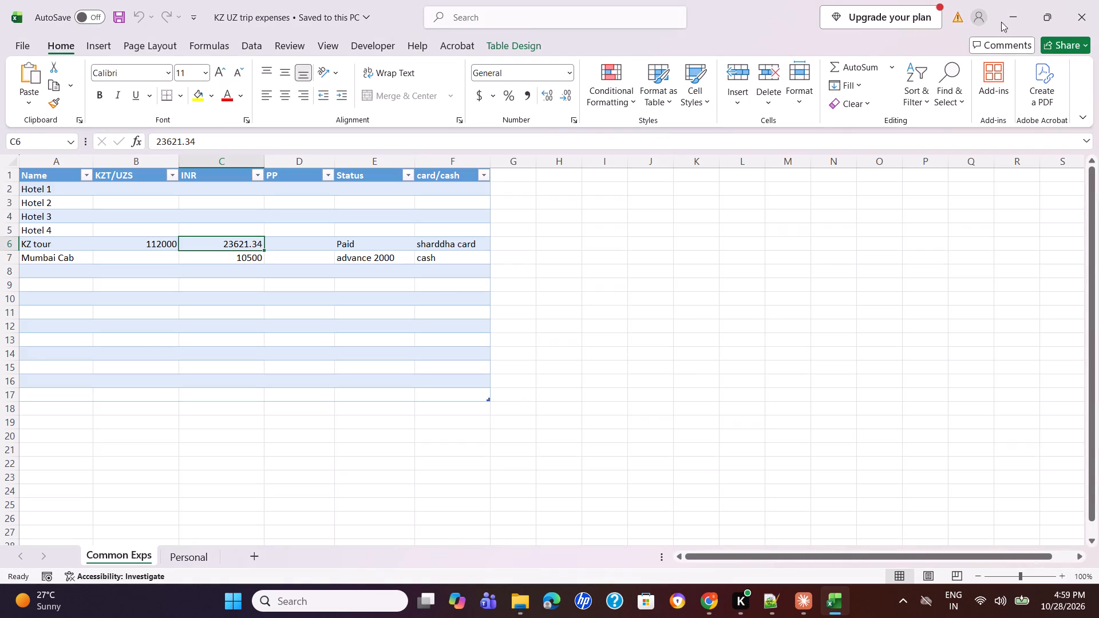
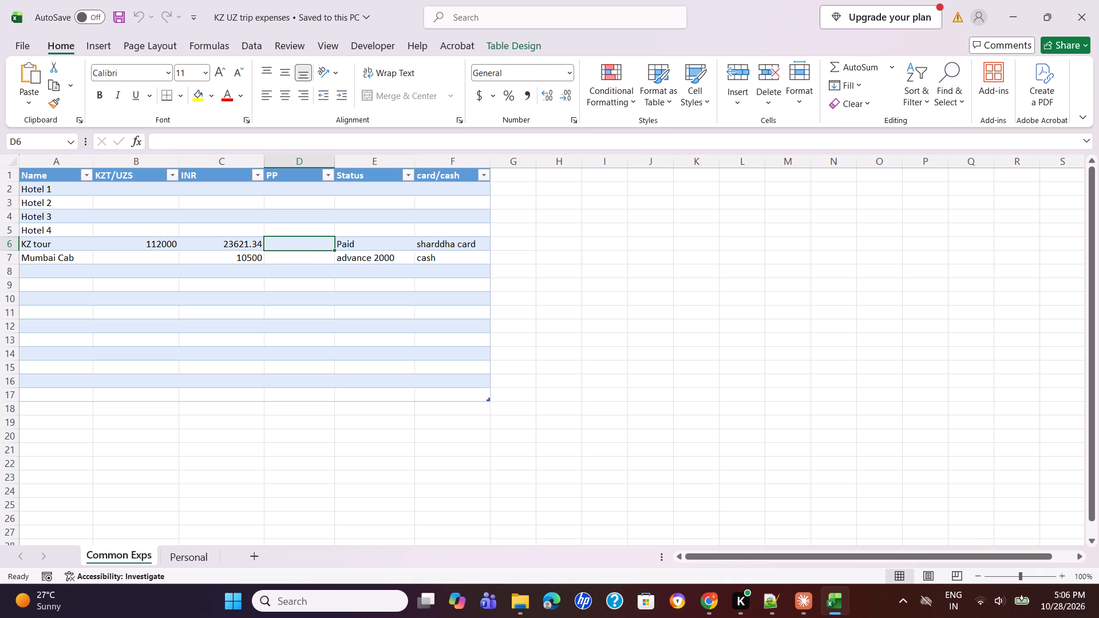
Enter a formula in the KZ tour row's PP cell that divides its INR amount by 4.
key("equal")
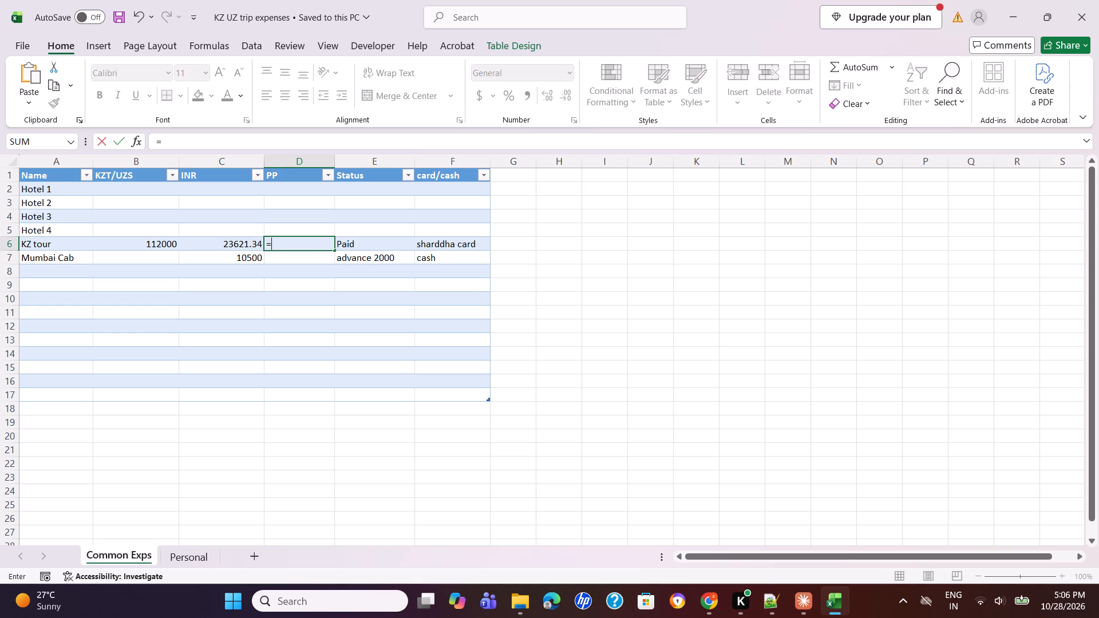
left_click(228, 245)
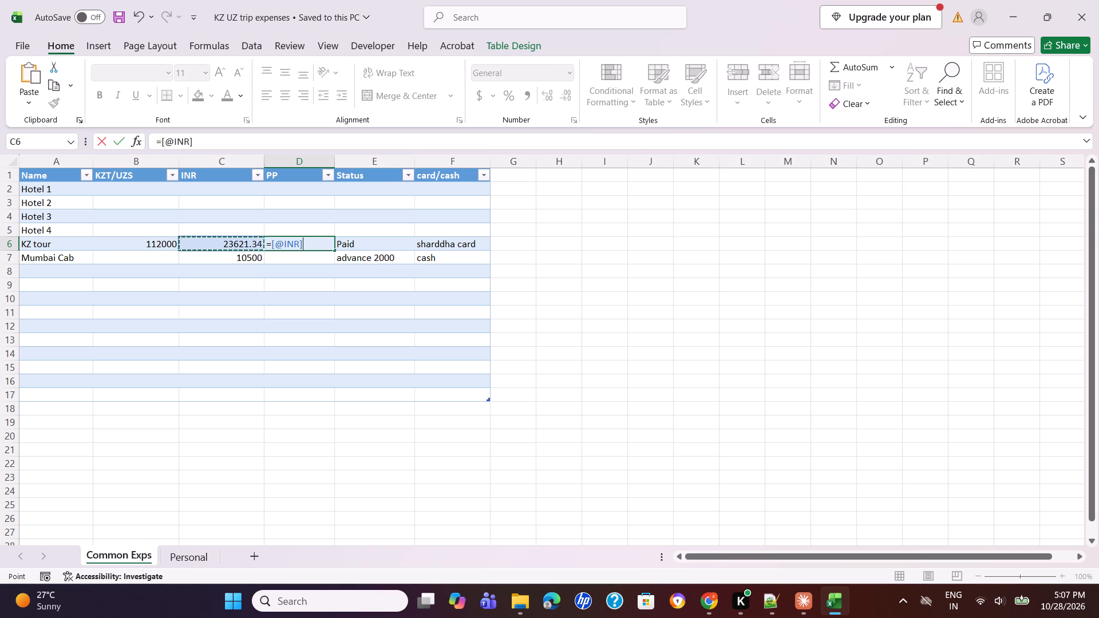
key("slash")
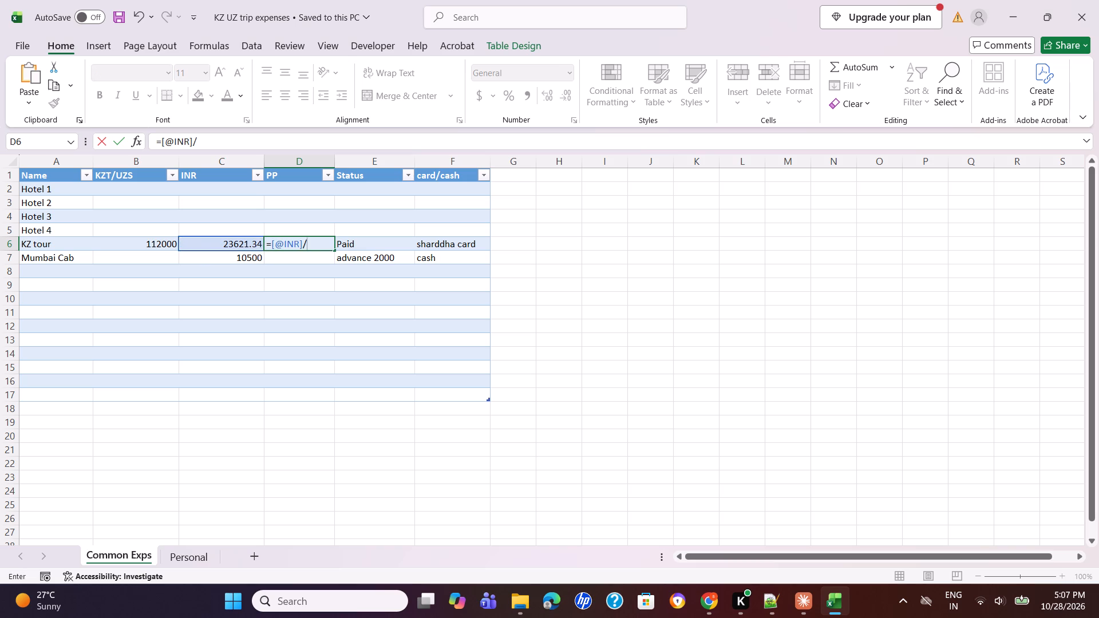
key("4")
key("Return")
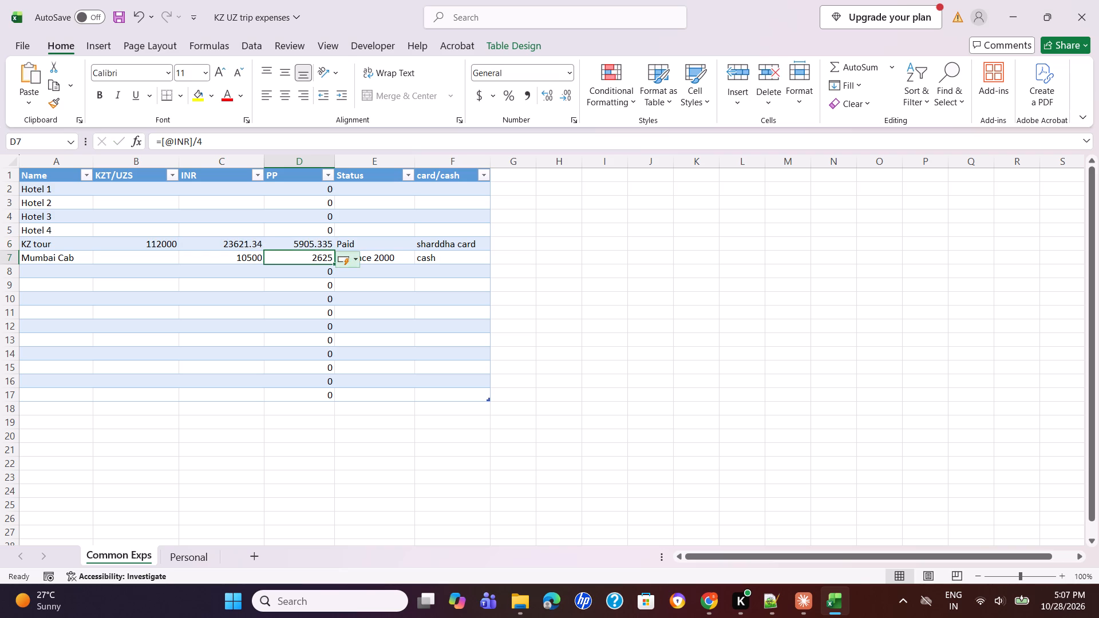
Check the formulas in the PP column for the KZ tour, Mumbai Cab and neighbouring rows.
left_click(293, 245)
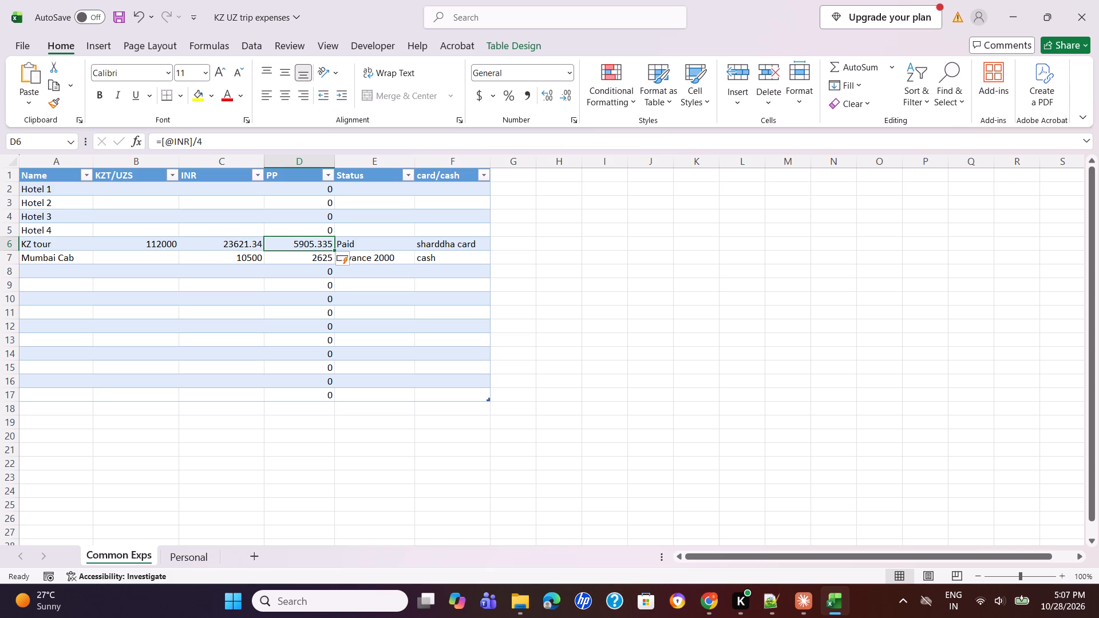
left_click(309, 260)
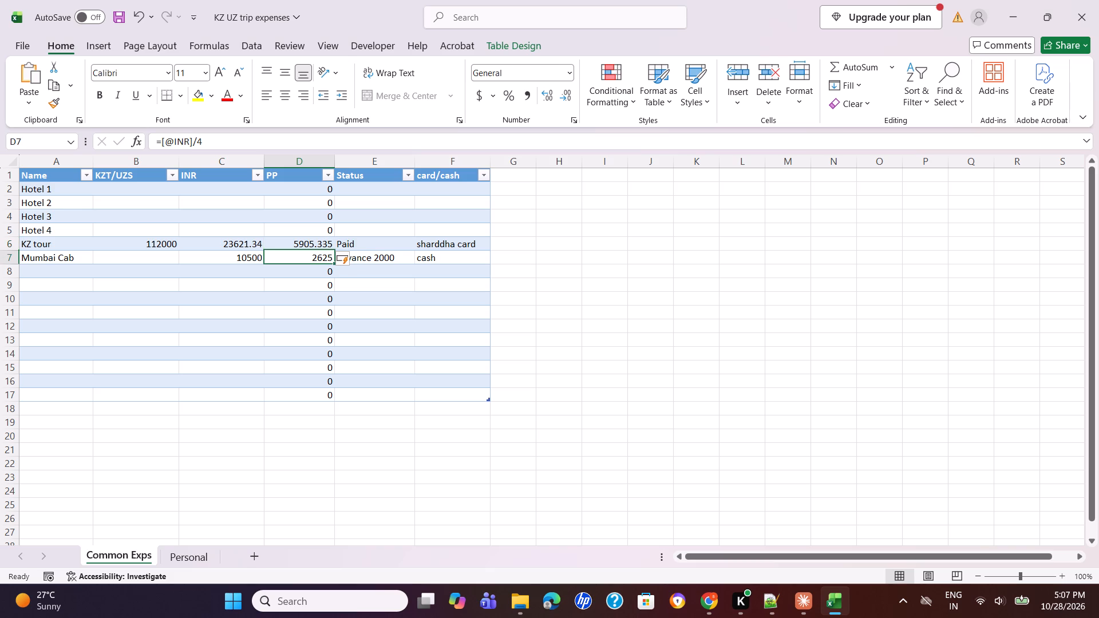
left_click(308, 275)
left_click(305, 260)
left_click(295, 271)
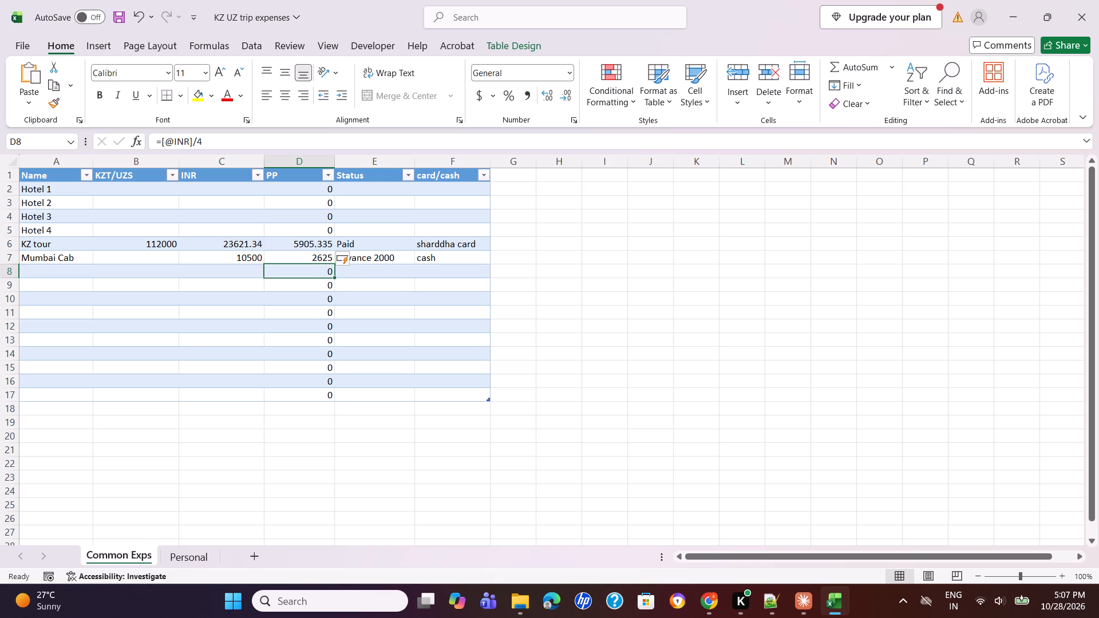
left_click(287, 248)
left_click(288, 257)
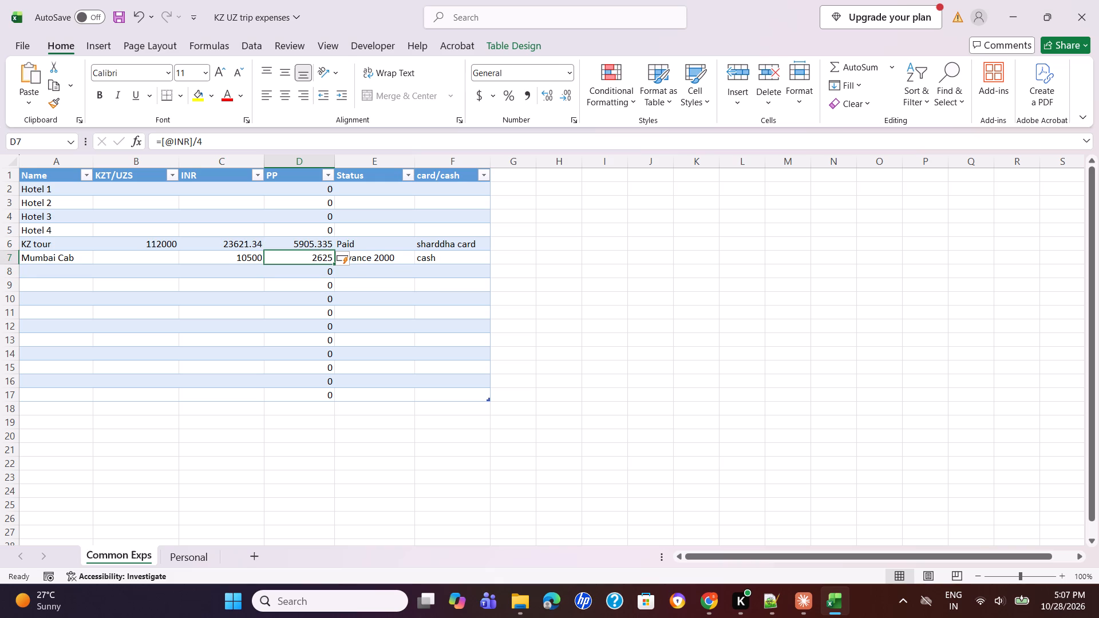
left_click(293, 278)
left_click(286, 232)
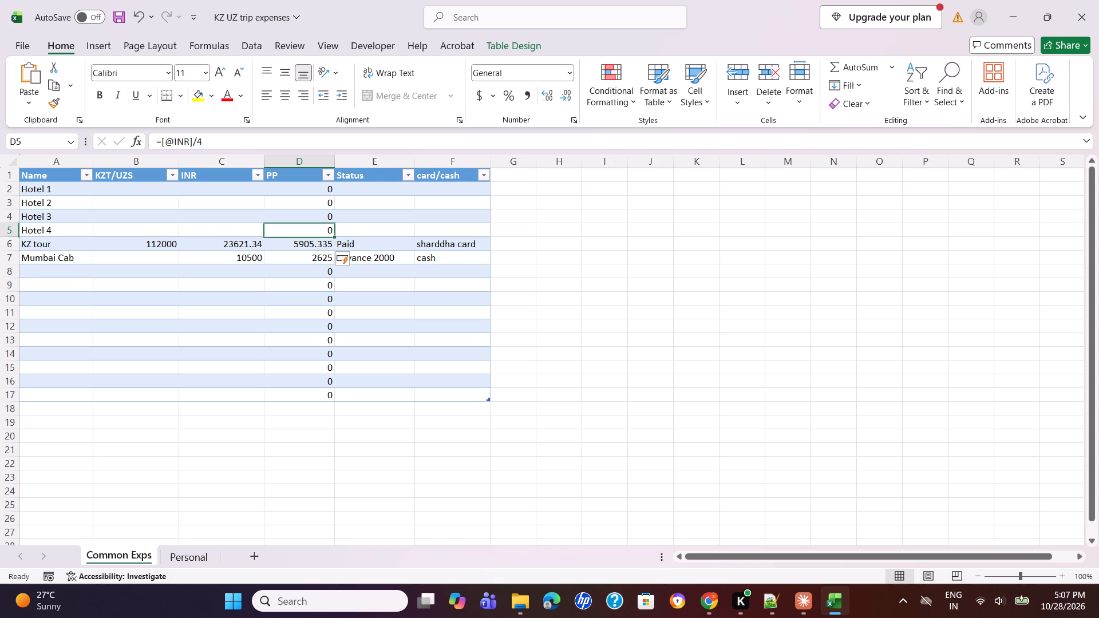
left_click(305, 255)
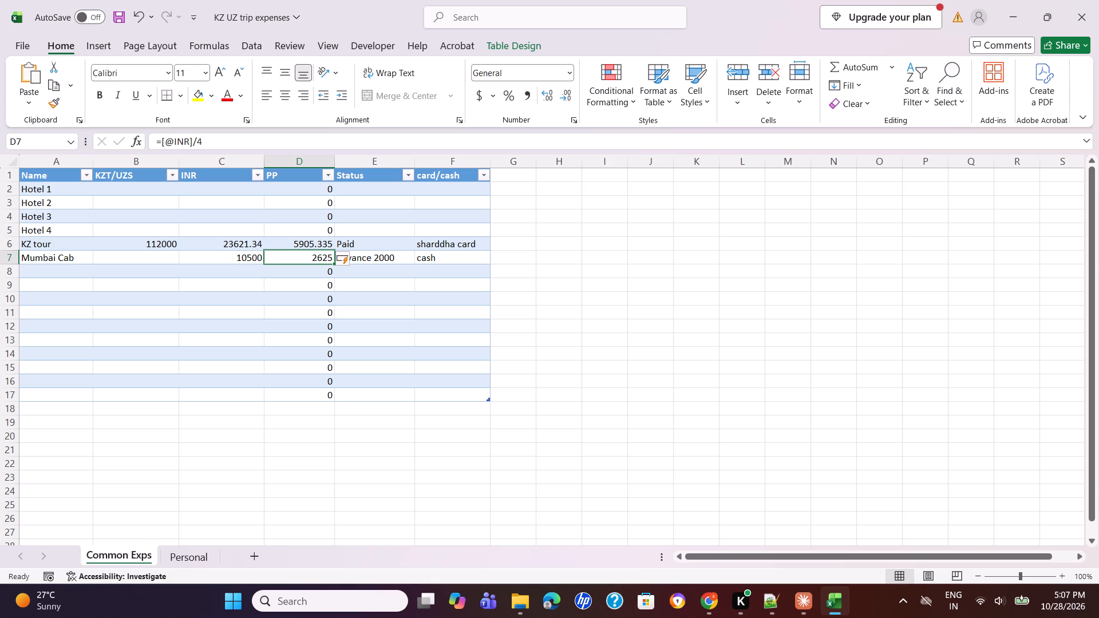
Enter the INR divided by 4 formula in Hotel 1's PP cell and fill it down to row 17.
left_click(288, 191)
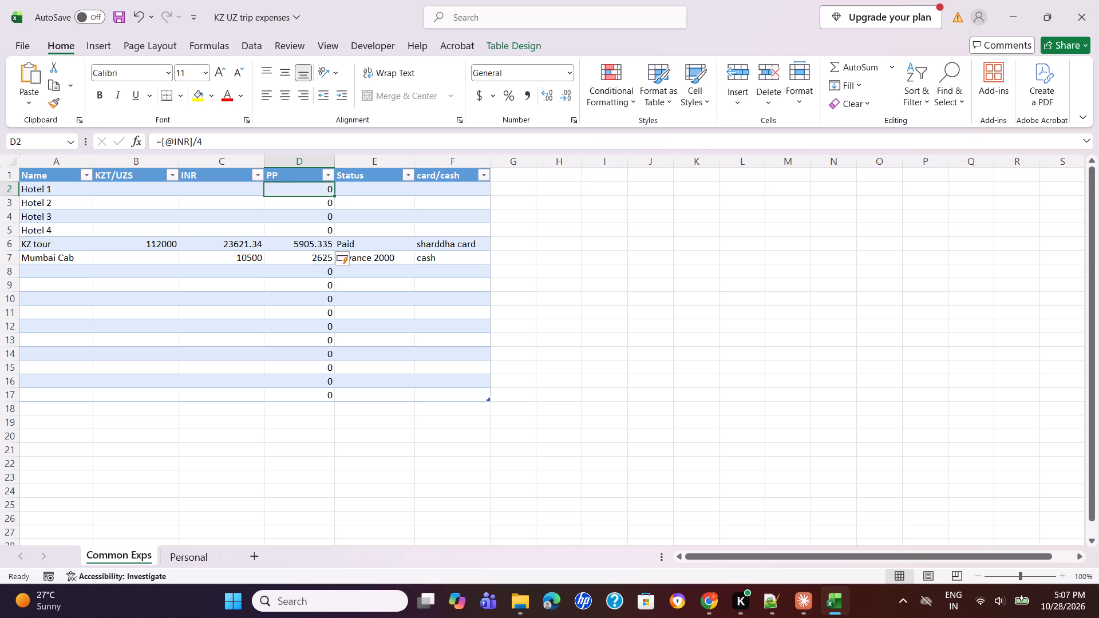
key("equal")
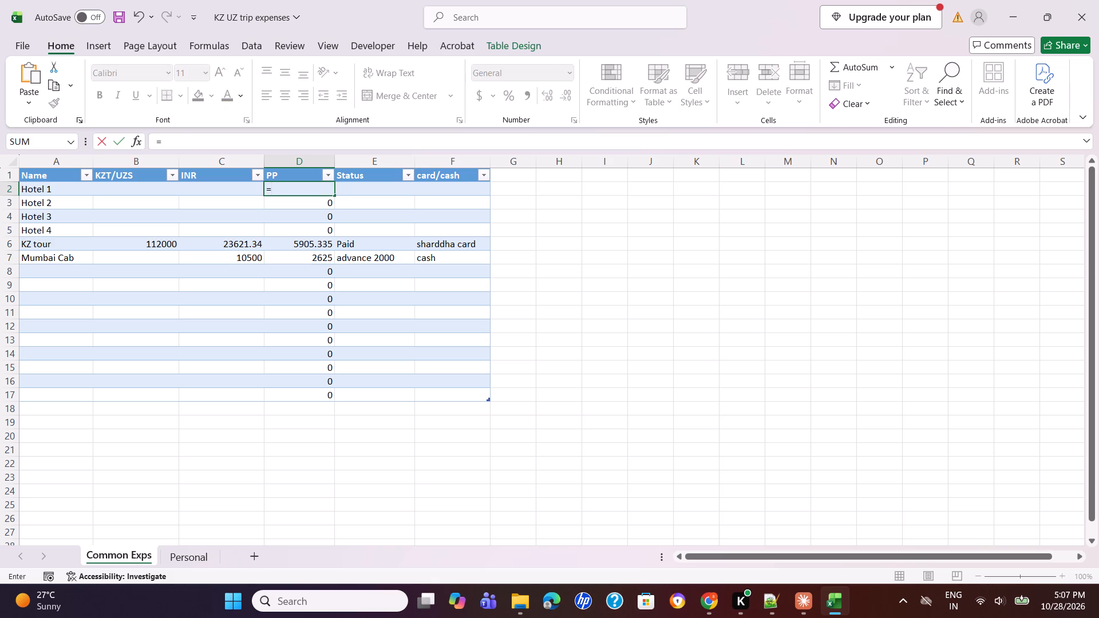
left_click(216, 191)
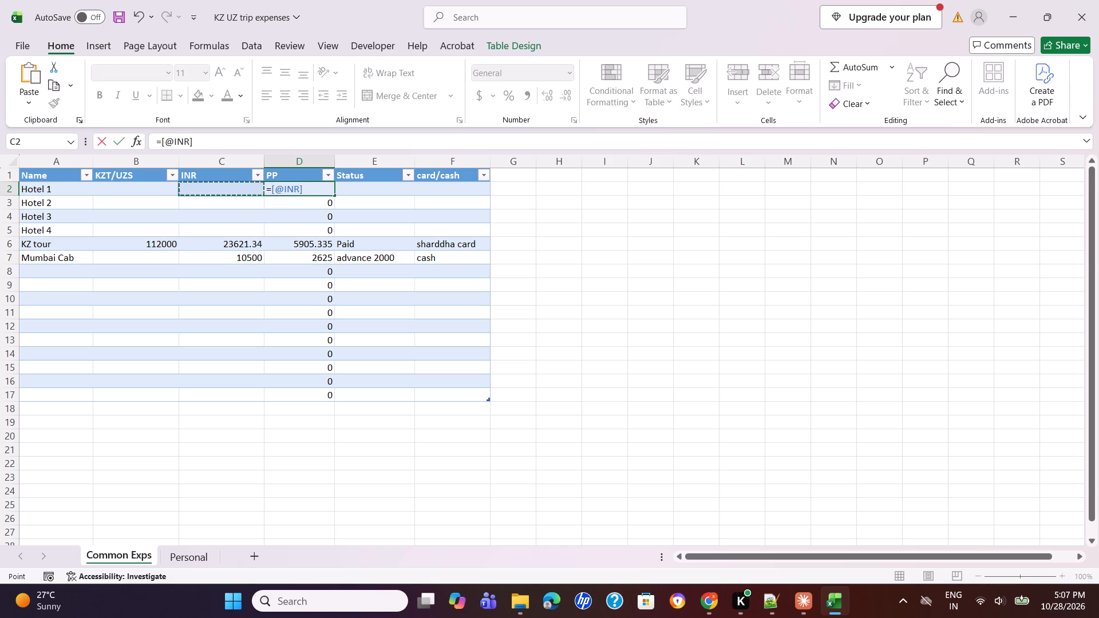
type("/4")
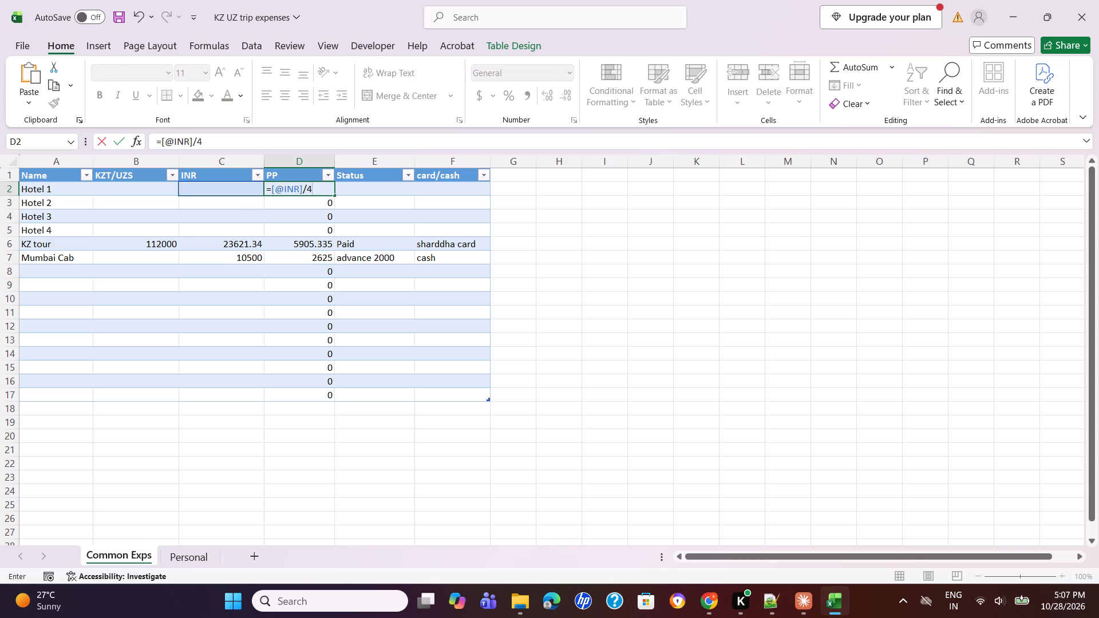
key("Return")
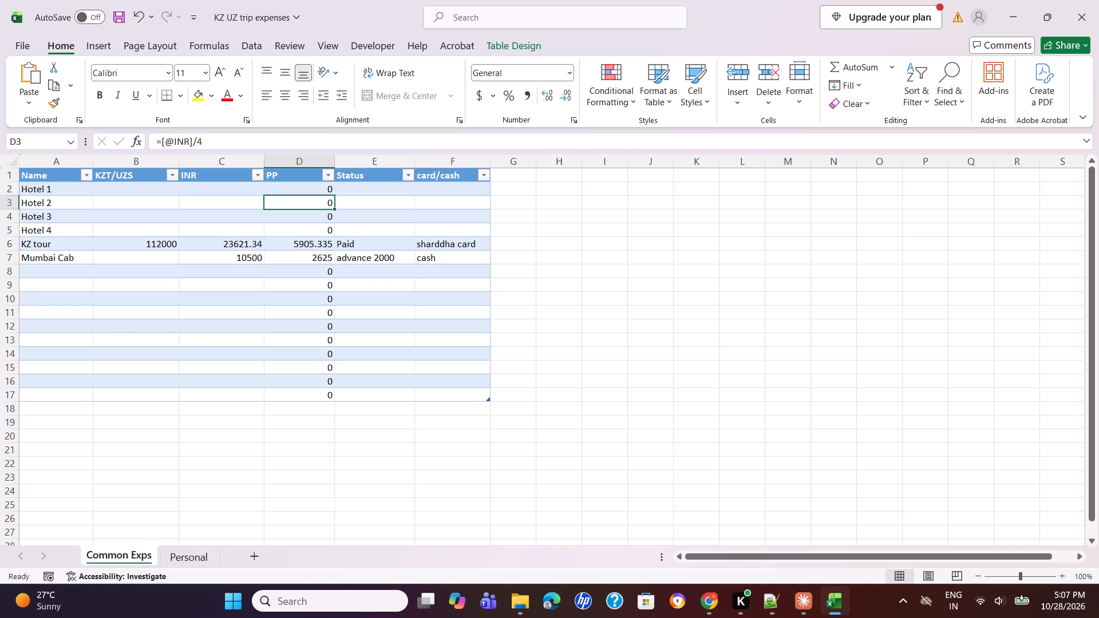
left_click(286, 188)
left_click_drag(334, 195, 334, 215)
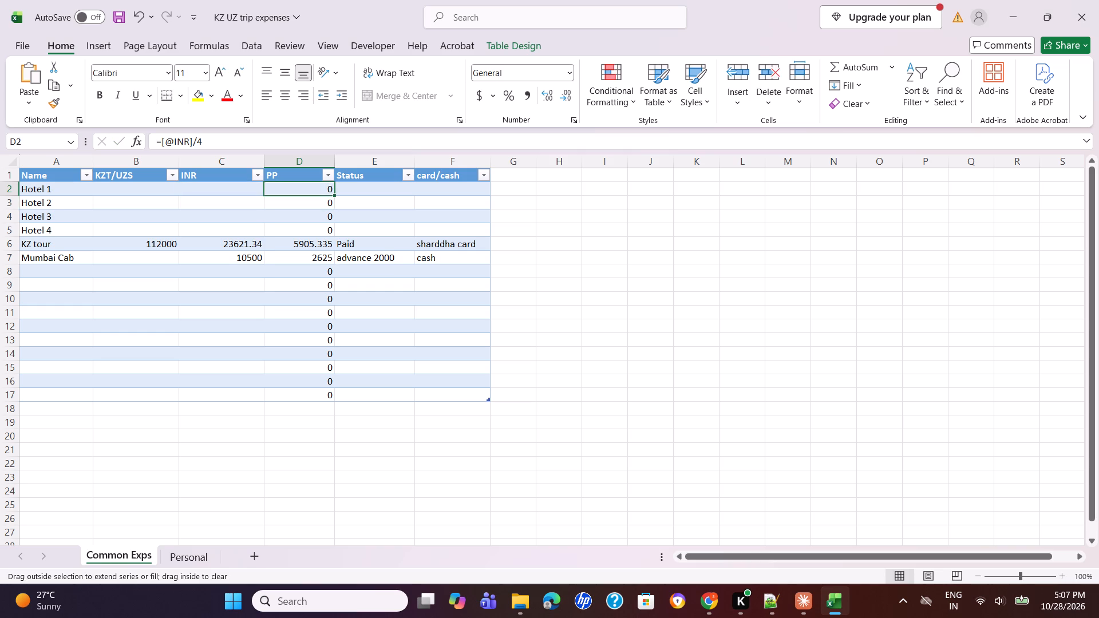
left_click_drag(334, 215, 339, 395)
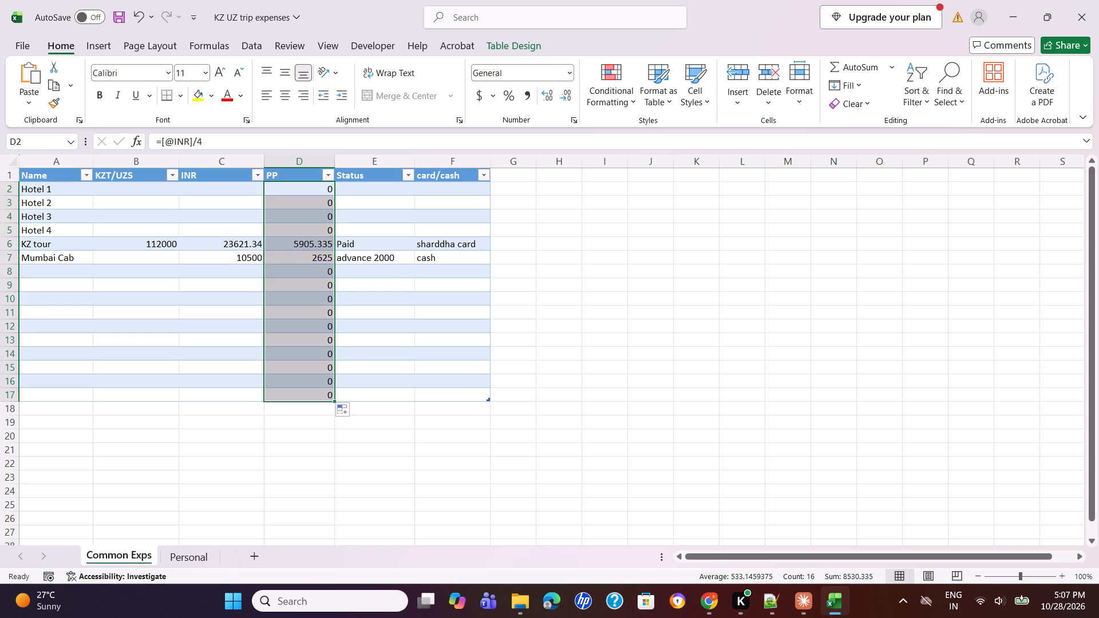
left_click(356, 255)
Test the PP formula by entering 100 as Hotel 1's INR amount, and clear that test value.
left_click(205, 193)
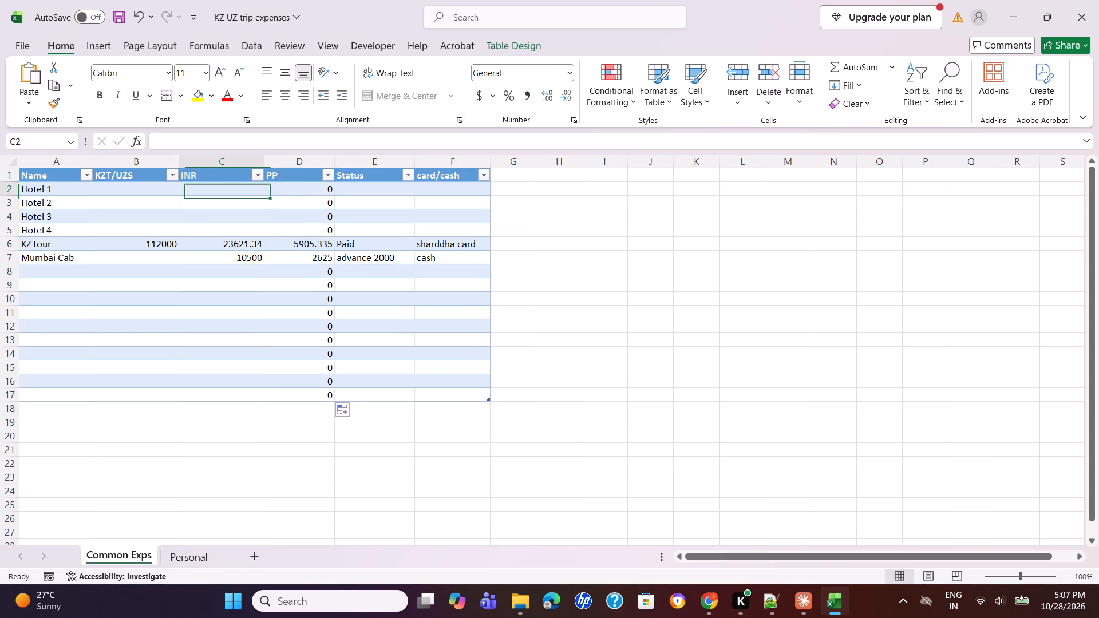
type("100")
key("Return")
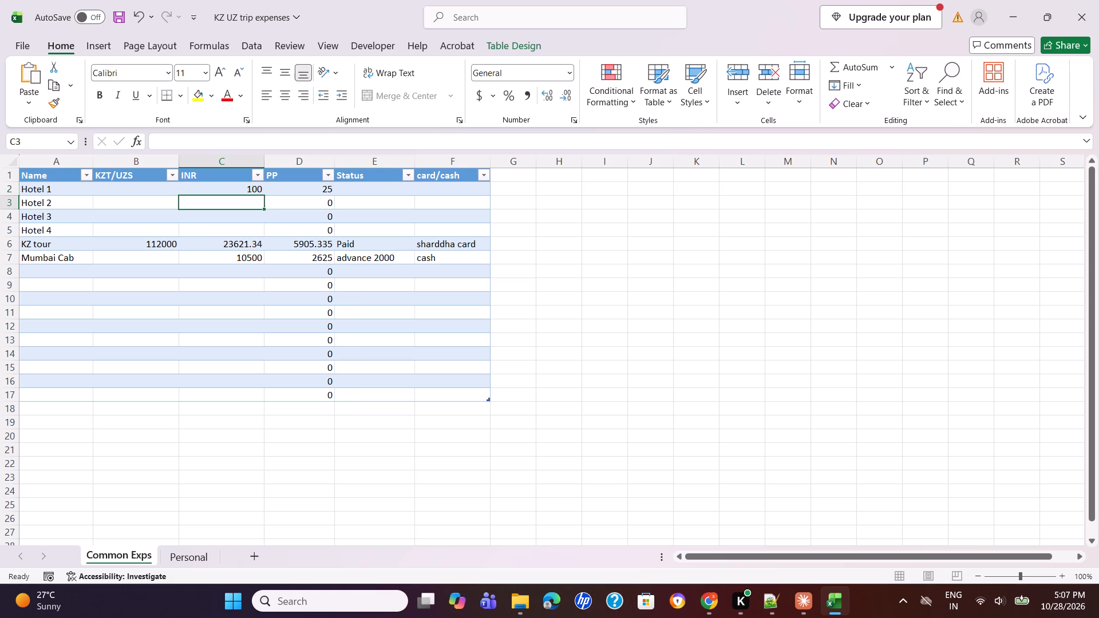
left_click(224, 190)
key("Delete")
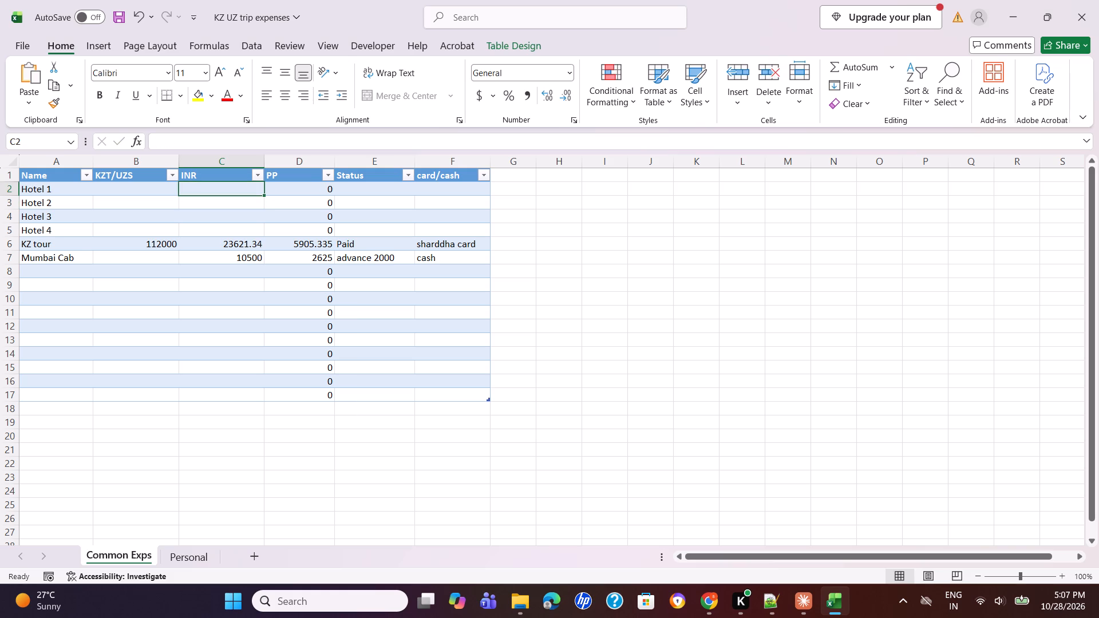
Set the Mumbai Cab INR amount to 11000.
left_click(307, 263)
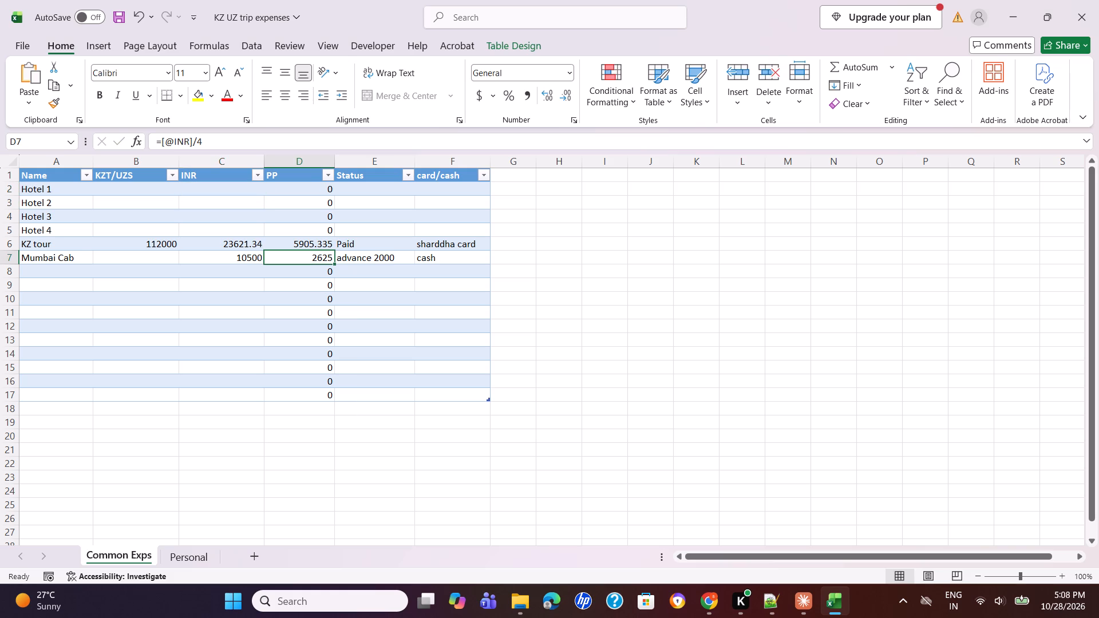
left_click(305, 242)
left_click(305, 256)
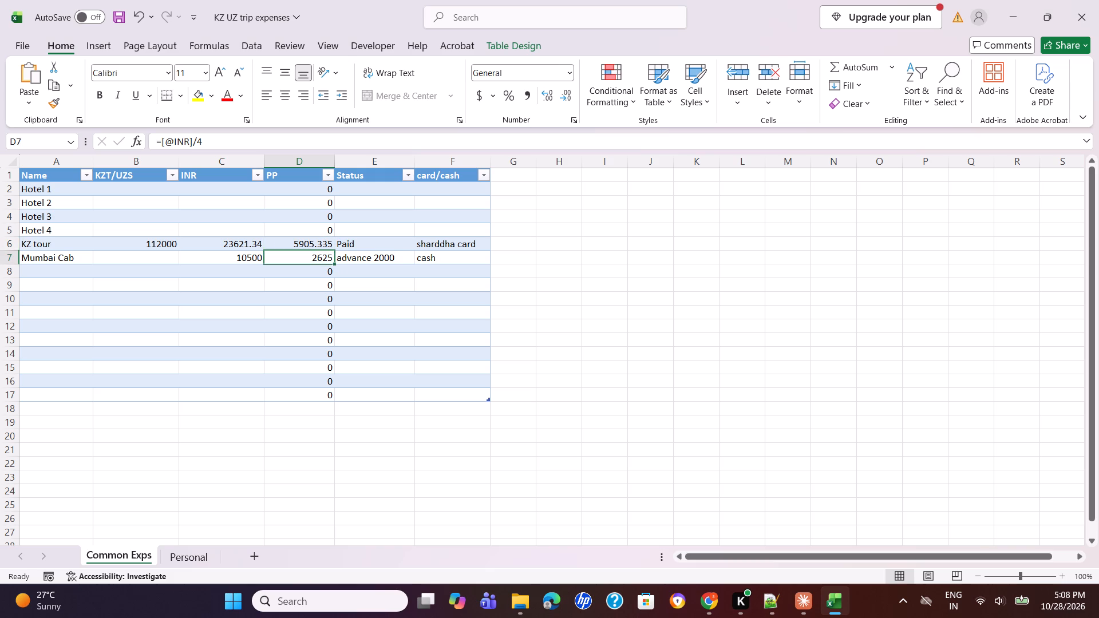
left_click(308, 244)
left_click(307, 258)
left_click(223, 260)
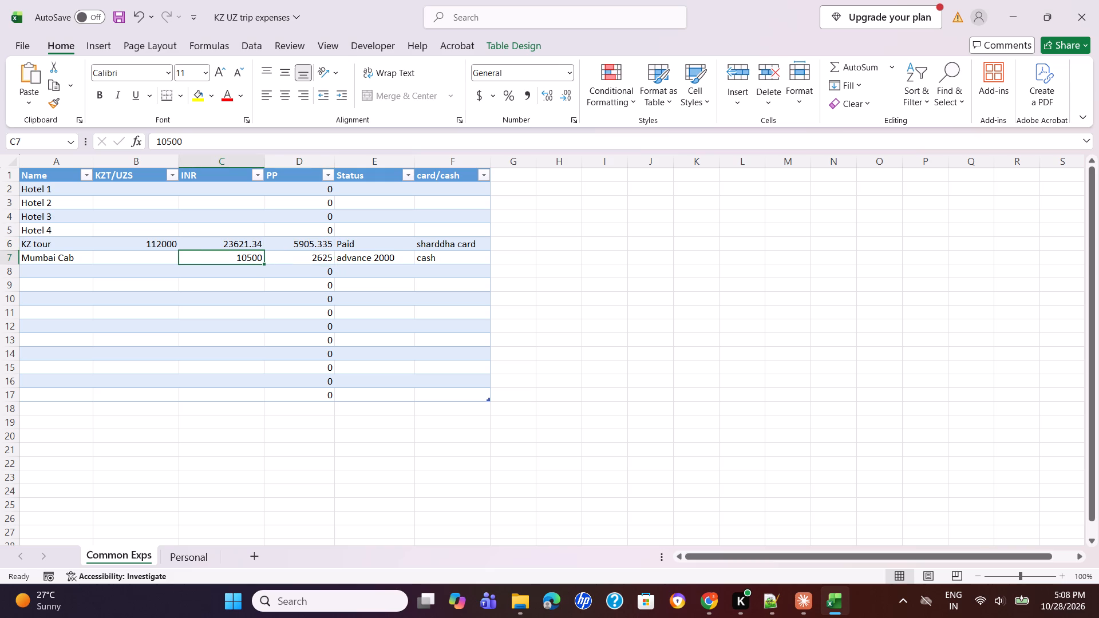
key("BackSpace")
type("11000")
key("Return")
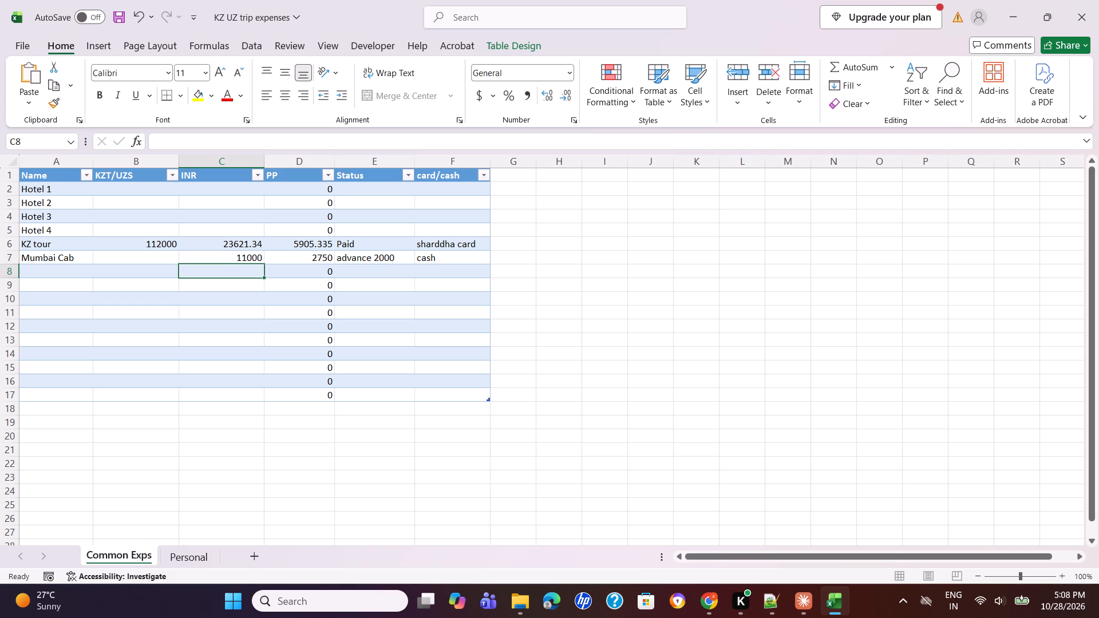
Compare the PP amounts and formulas of the KZ tour and Mumbai Cab rows.
left_click(301, 243)
left_click(304, 259)
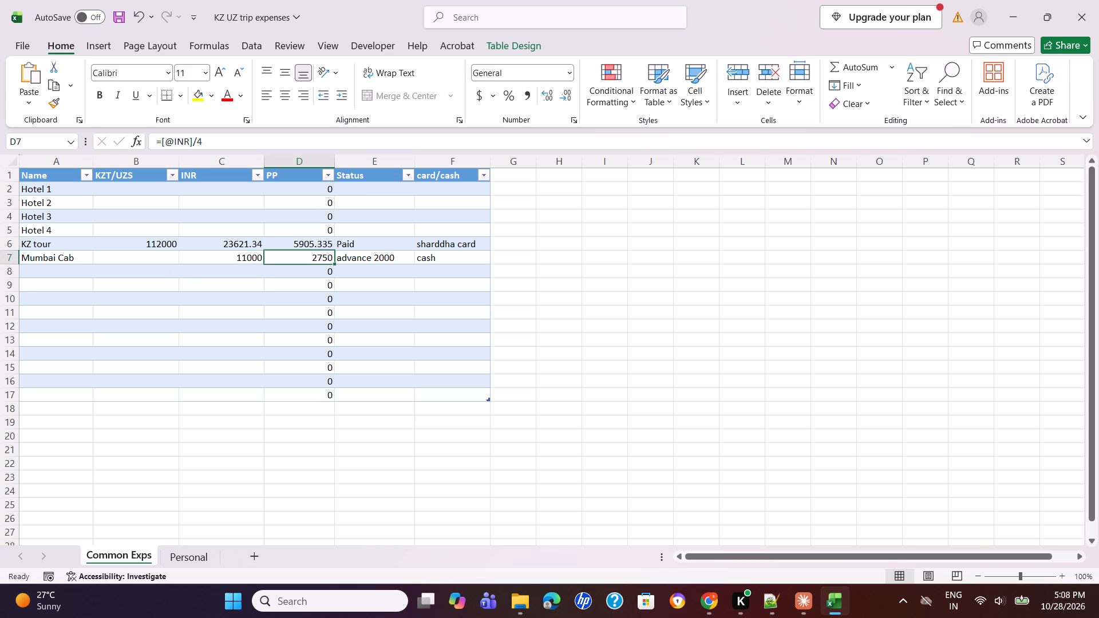
left_click(300, 245)
left_click(300, 255)
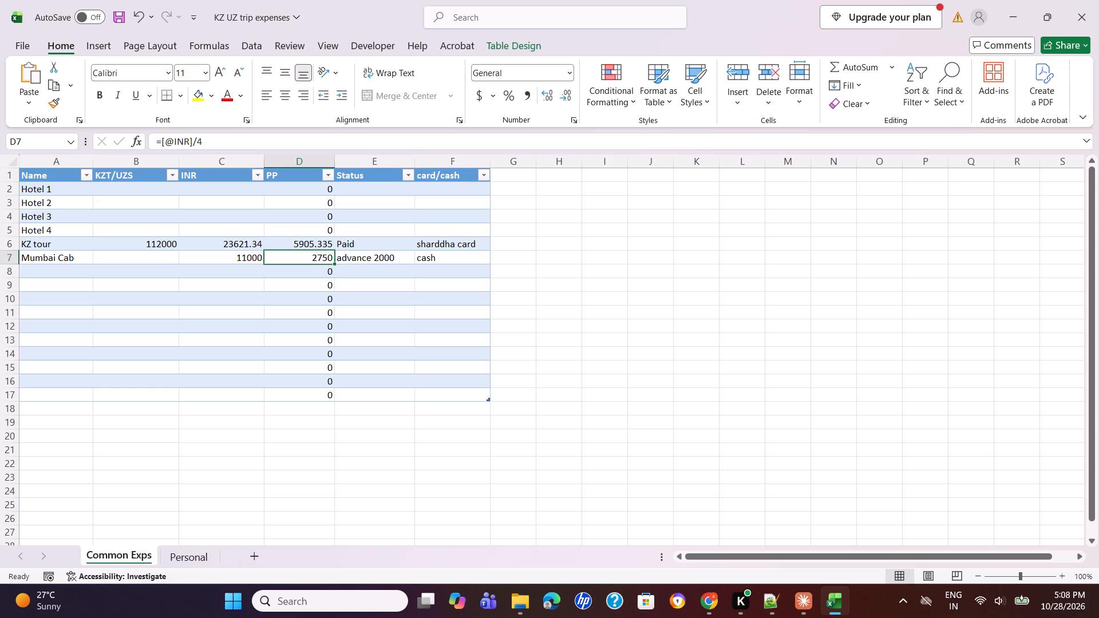
left_click(305, 244)
left_click(302, 252)
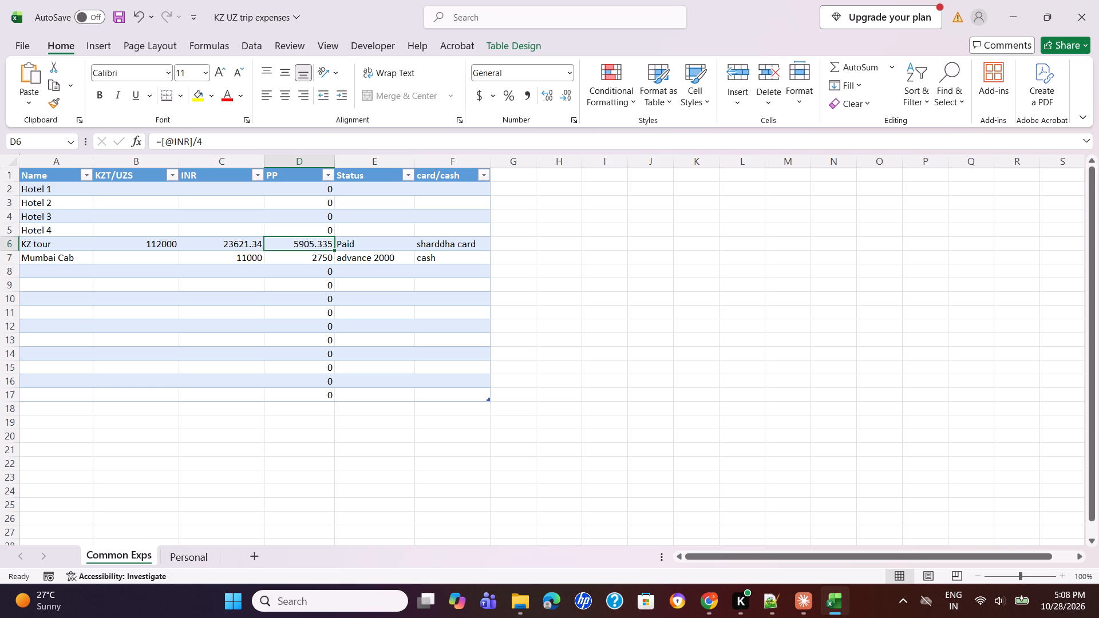
left_click(311, 260)
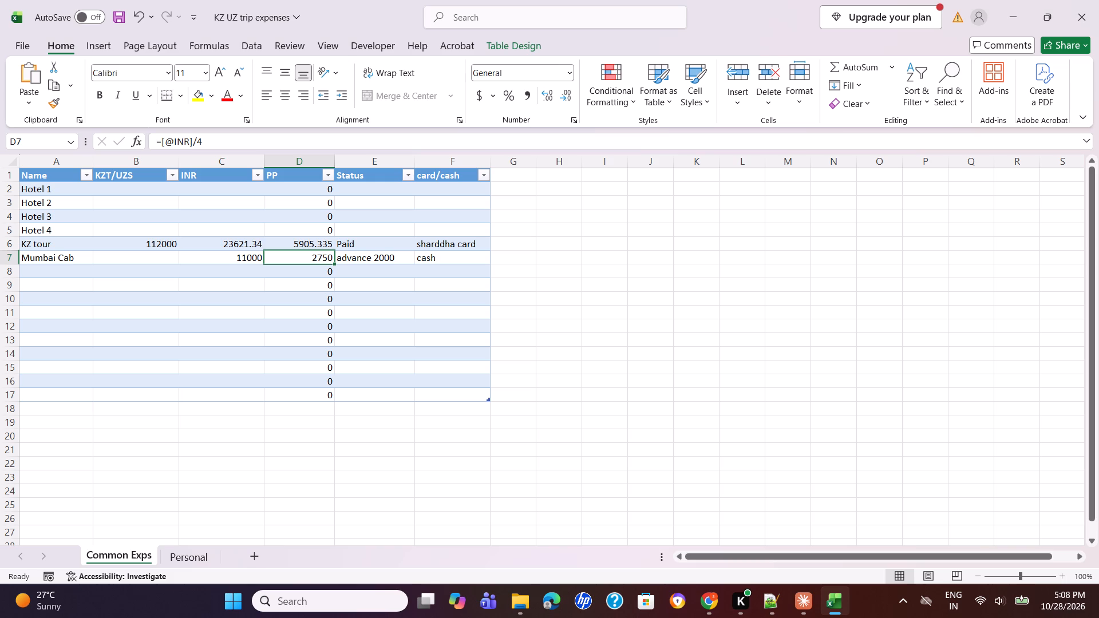
left_click(298, 244)
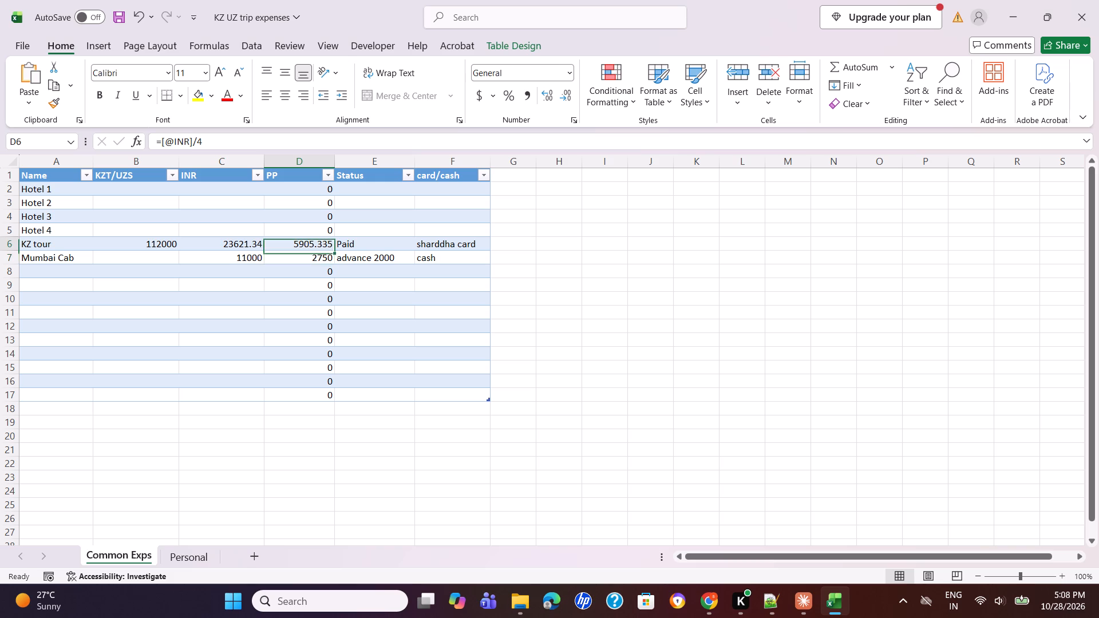
left_click(301, 262)
left_click(303, 240)
left_click(309, 257)
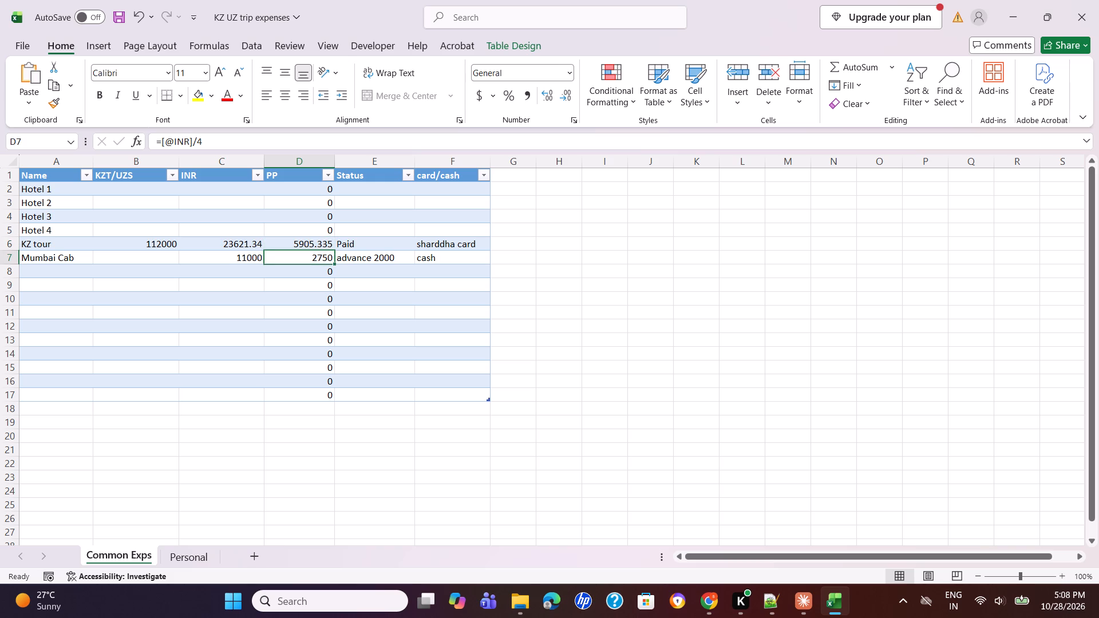
left_click(229, 245)
left_click(293, 245)
left_click(295, 255)
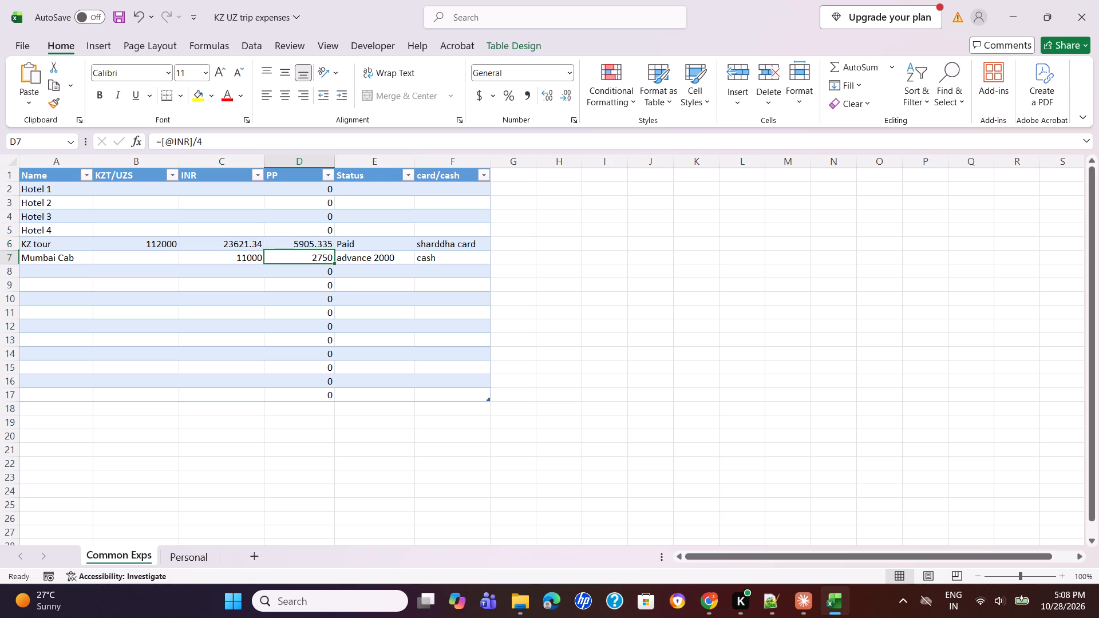
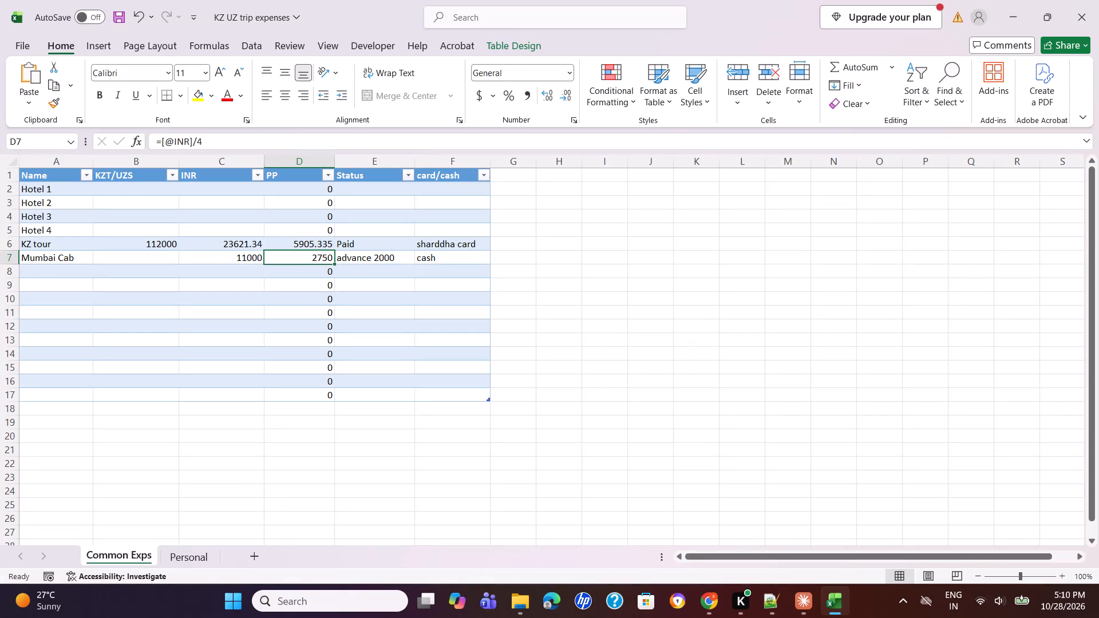
Add 85.04 to the KZ tour INR amount of 23621.34 in Calculator.
left_click(212, 245)
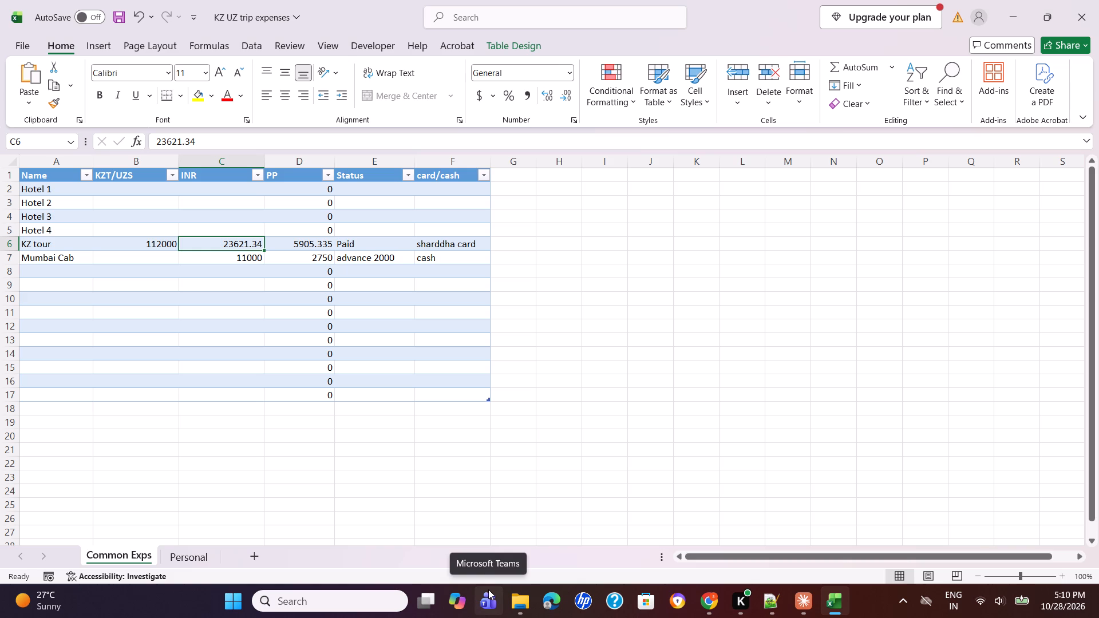
key("super+r")
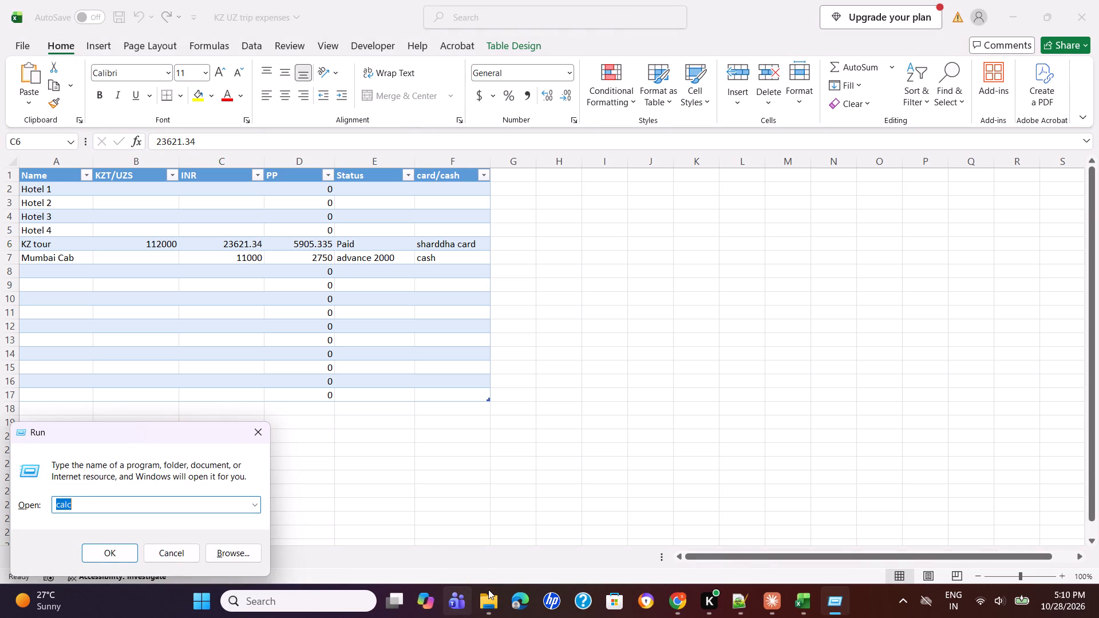
key("Return")
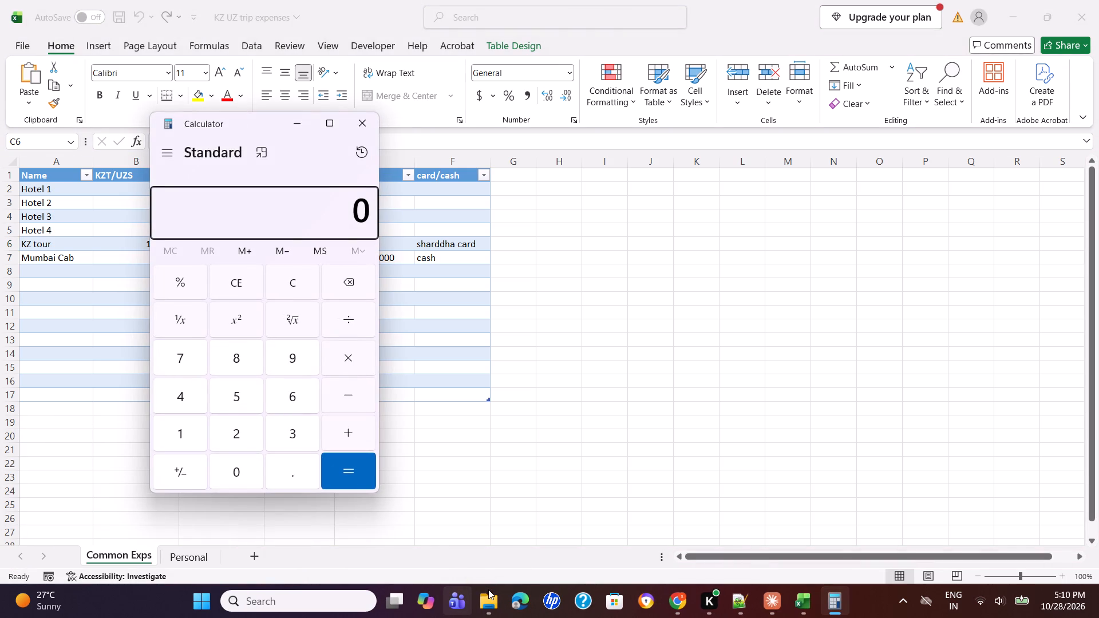
type("236")
type("21")
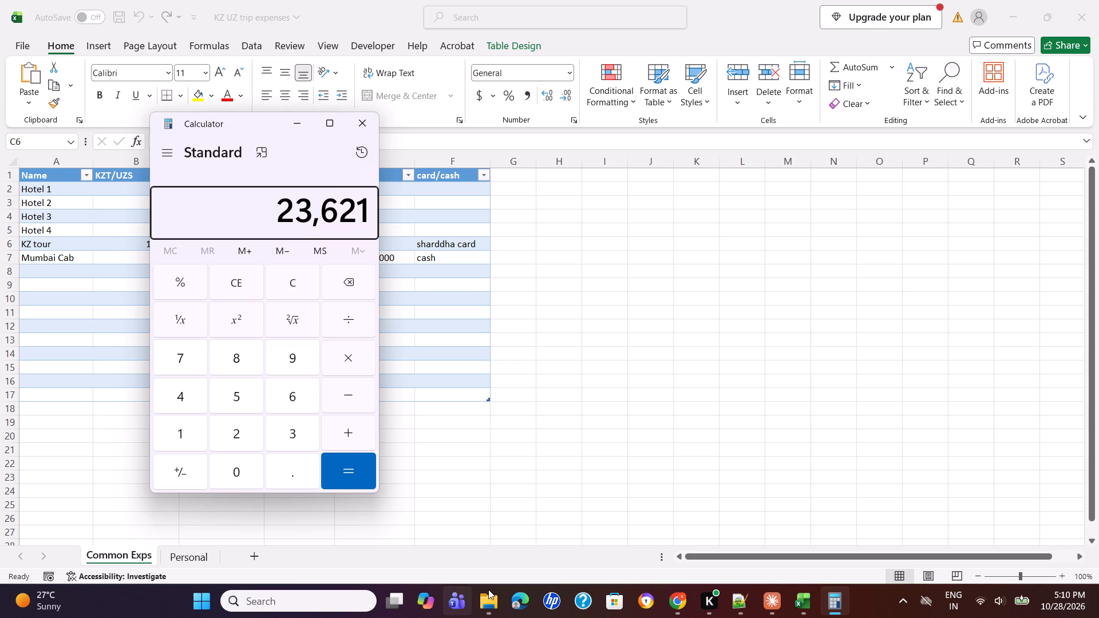
type(".34+")
type("85.04")
key("Return")
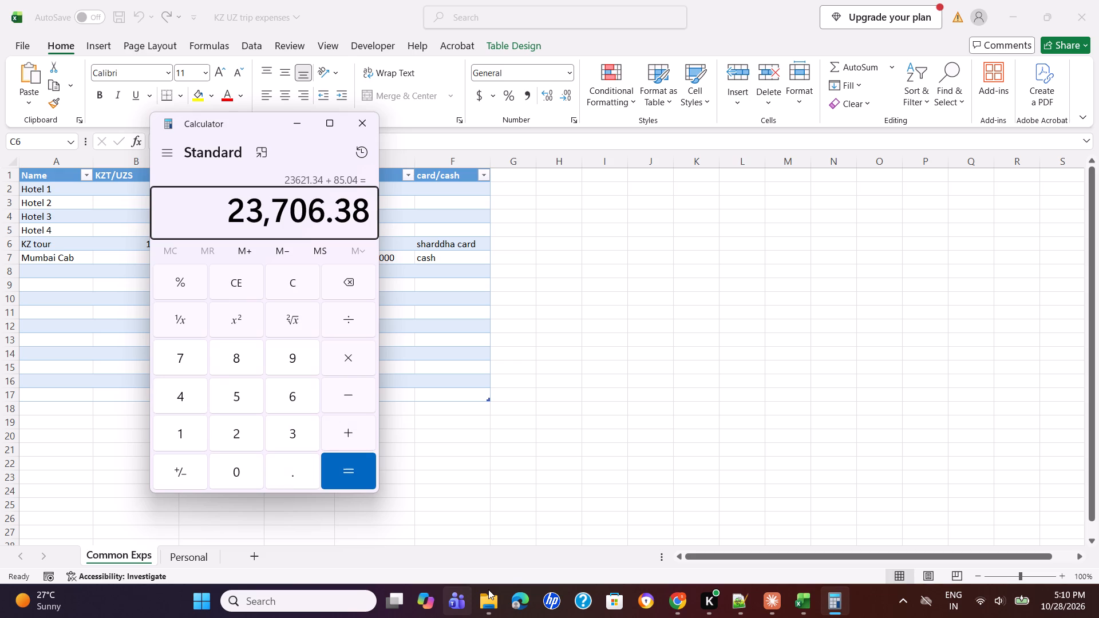
Set the KZ tour INR amount in the expenses workbook to 23706.38.
left_click(423, 440)
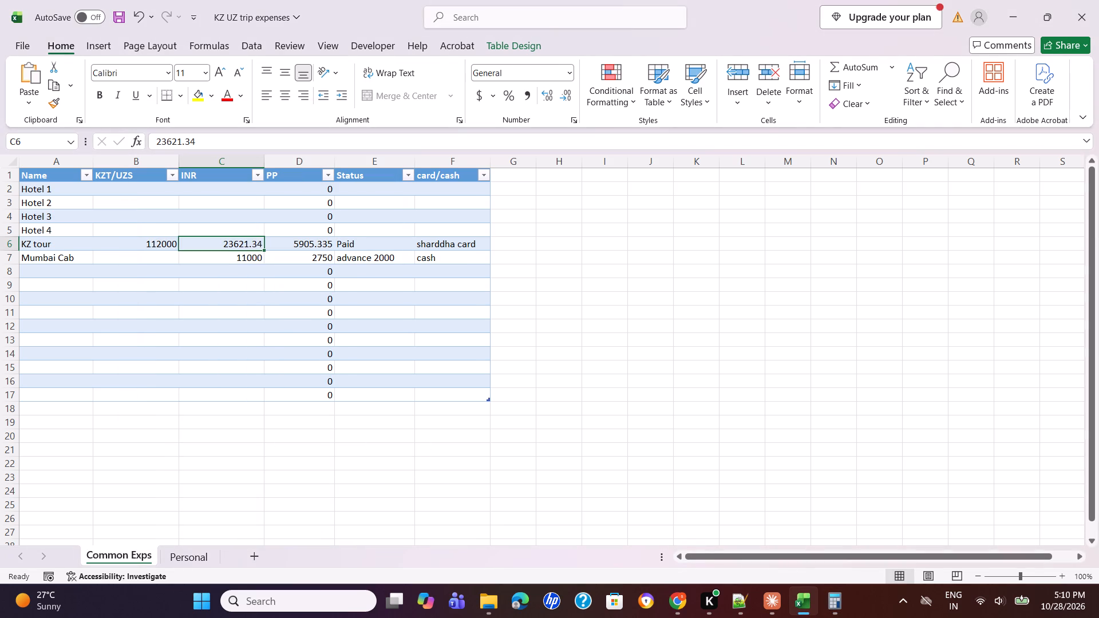
left_click(207, 142)
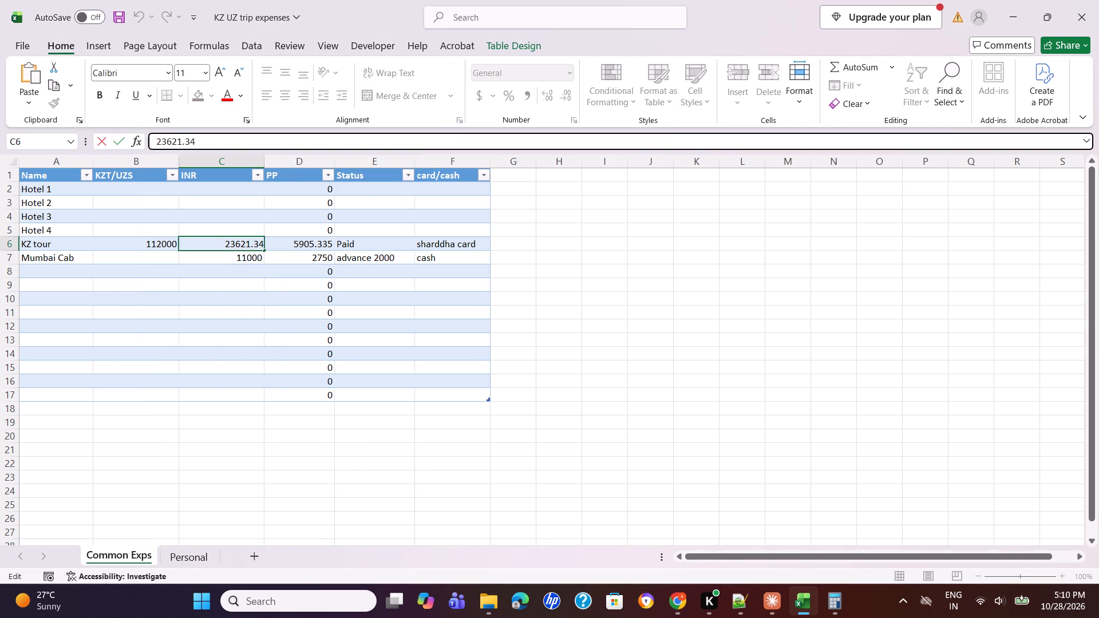
key("BackSpace")
key("BackSpace")
key("BackSpace")
key("BackSpace")
key("BackSpace")
key("BackSpace")
type("706")
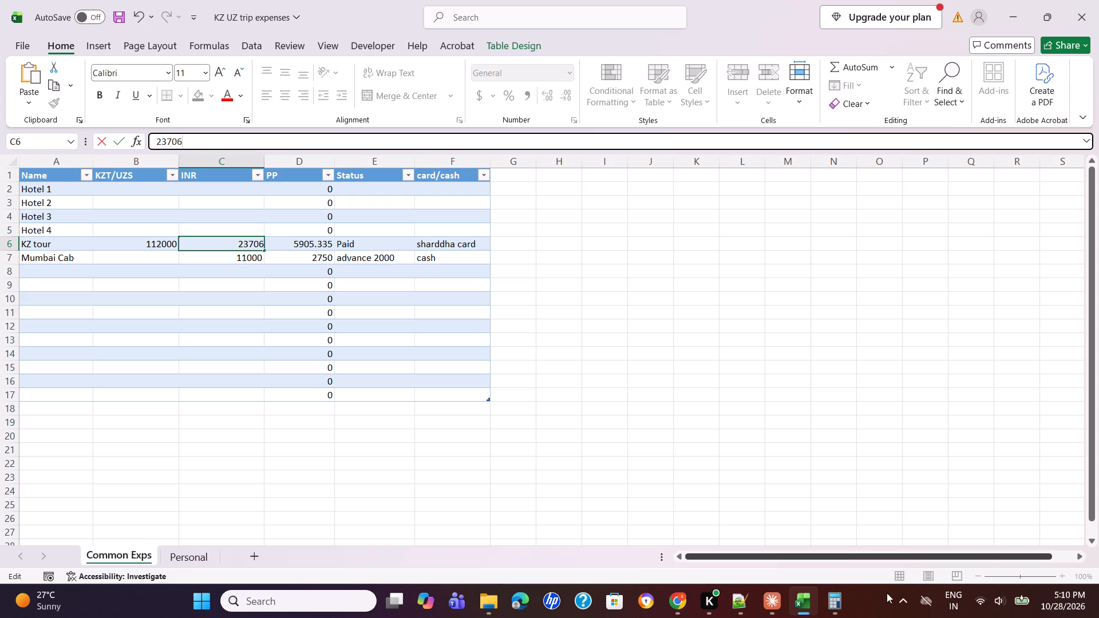
left_click(844, 605)
left_click_drag(226, 208, 281, 208)
left_click(504, 441)
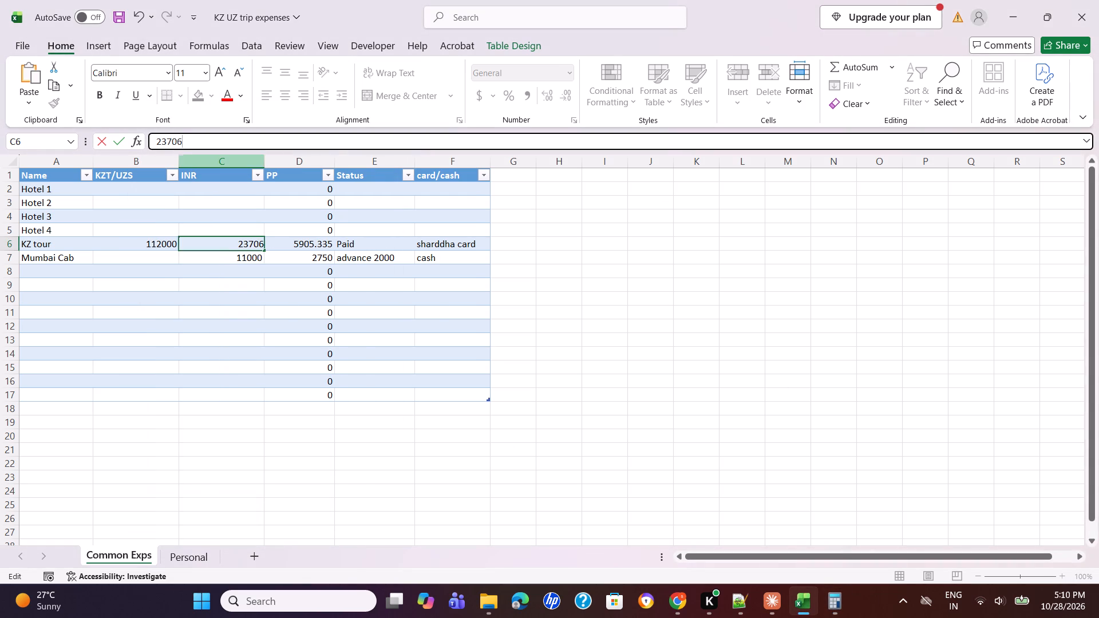
type(".38")
key("Return")
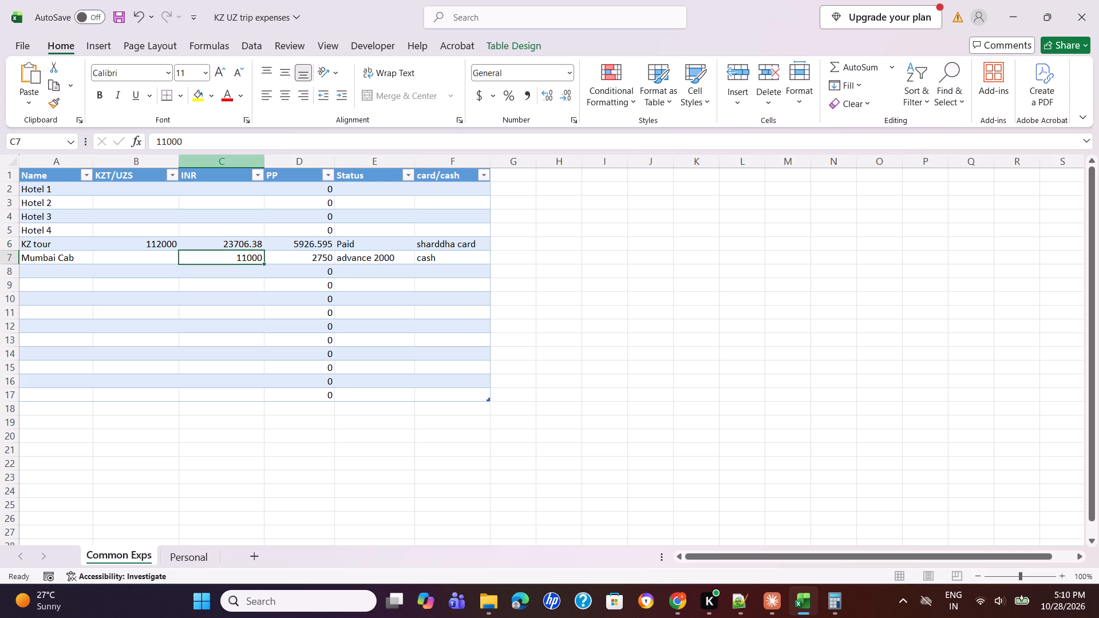
Add the rounded KZ tour and Mumbai Cab PP amounts, 5927 + 2750, in Calculator.
left_click(314, 243)
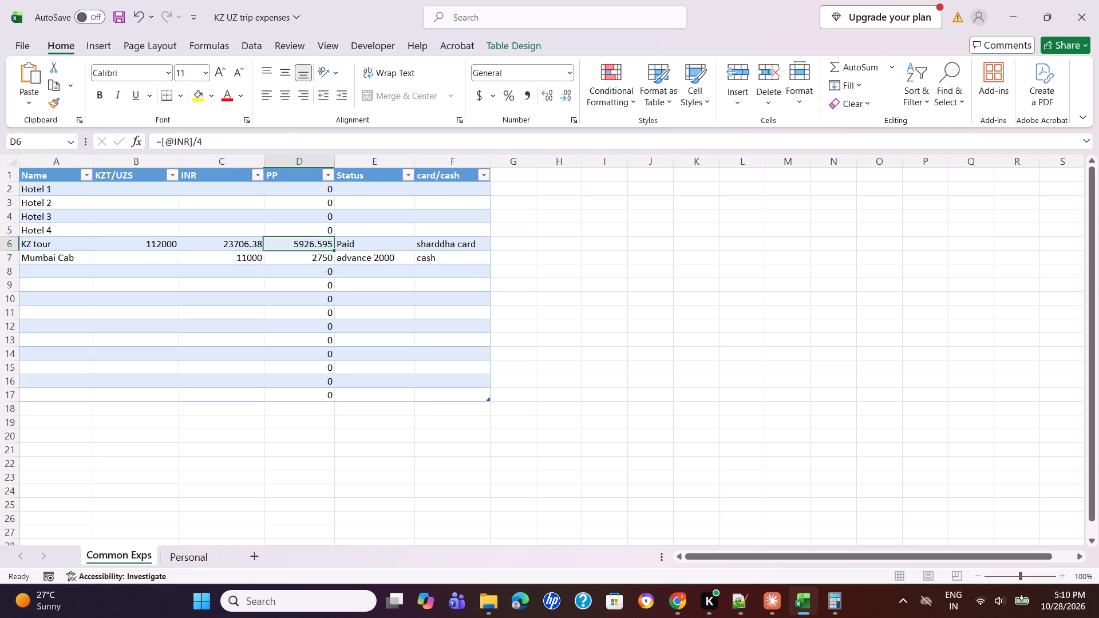
left_click(306, 262)
left_click(302, 241)
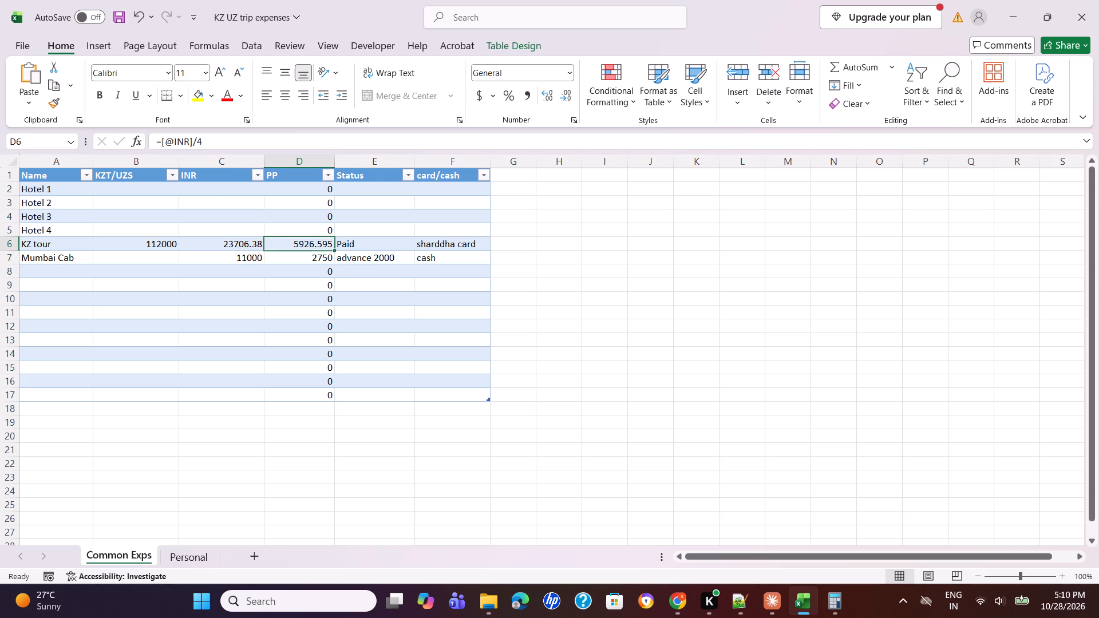
left_click(302, 257)
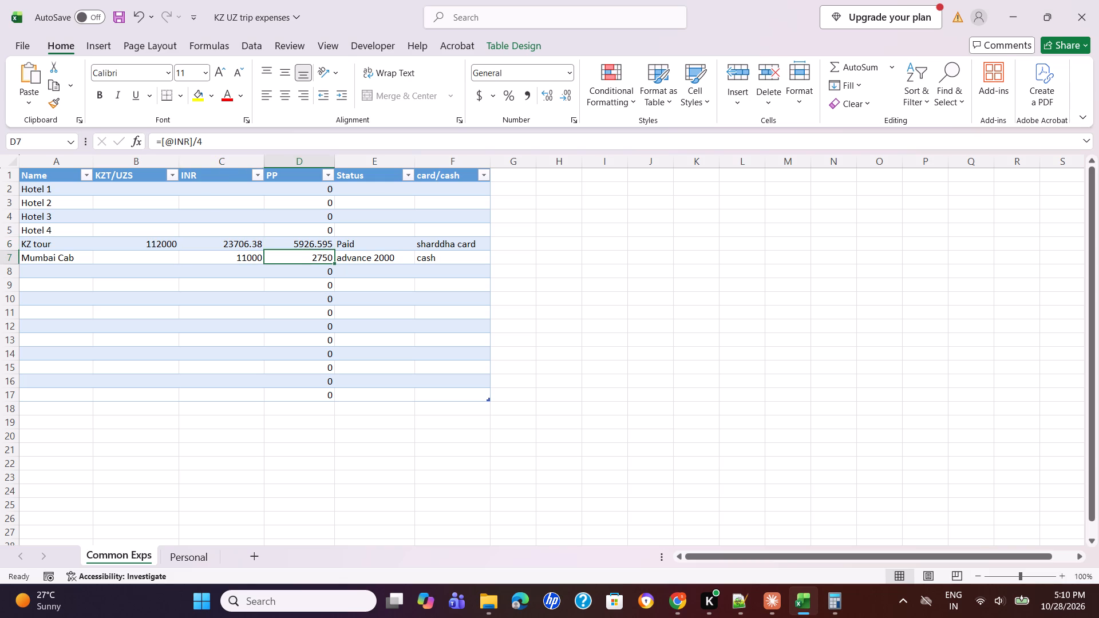
left_click(840, 597)
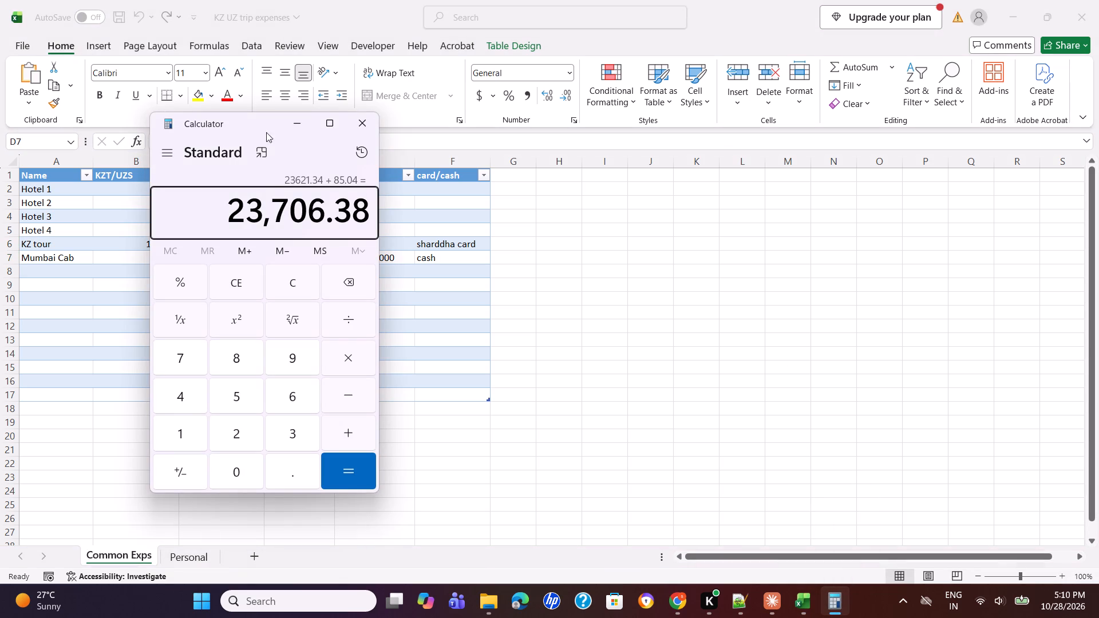
left_click_drag(263, 124, 657, 121)
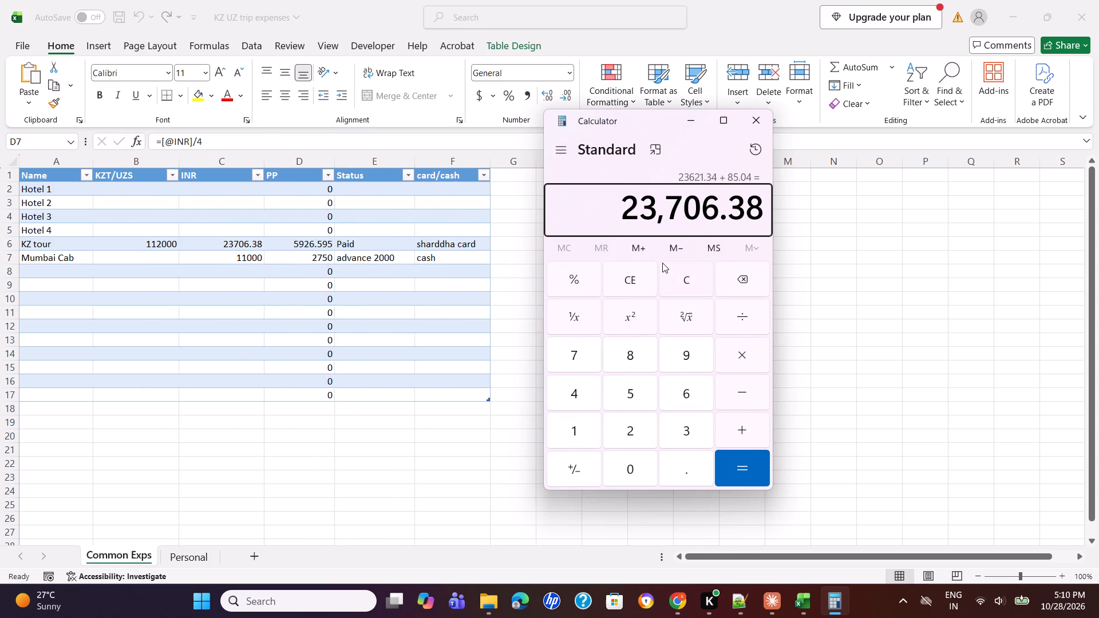
left_click(679, 290)
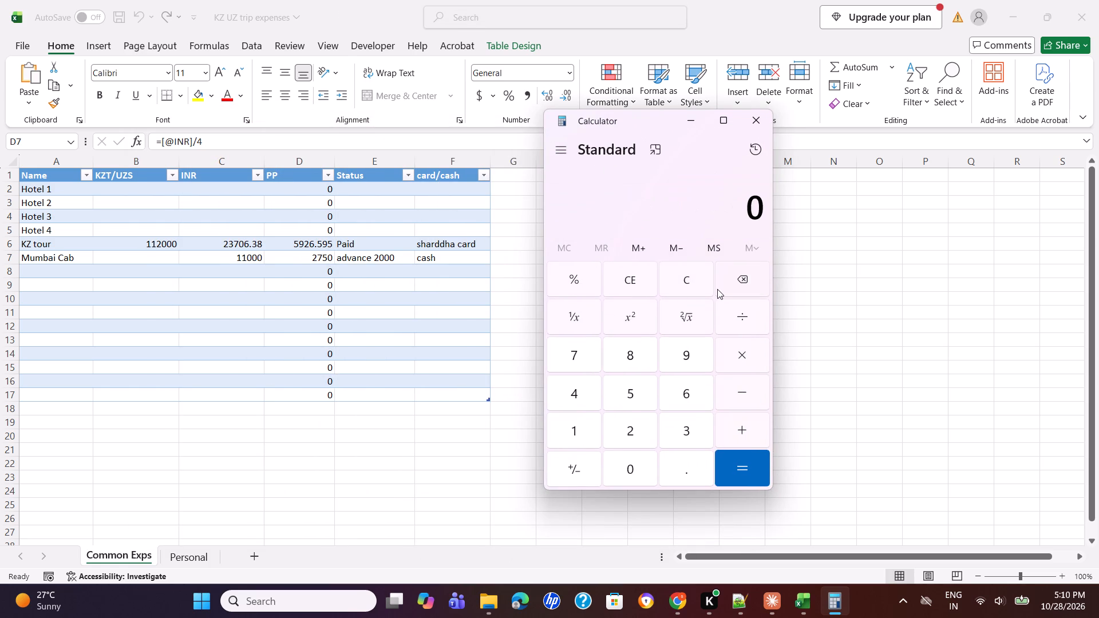
type("59")
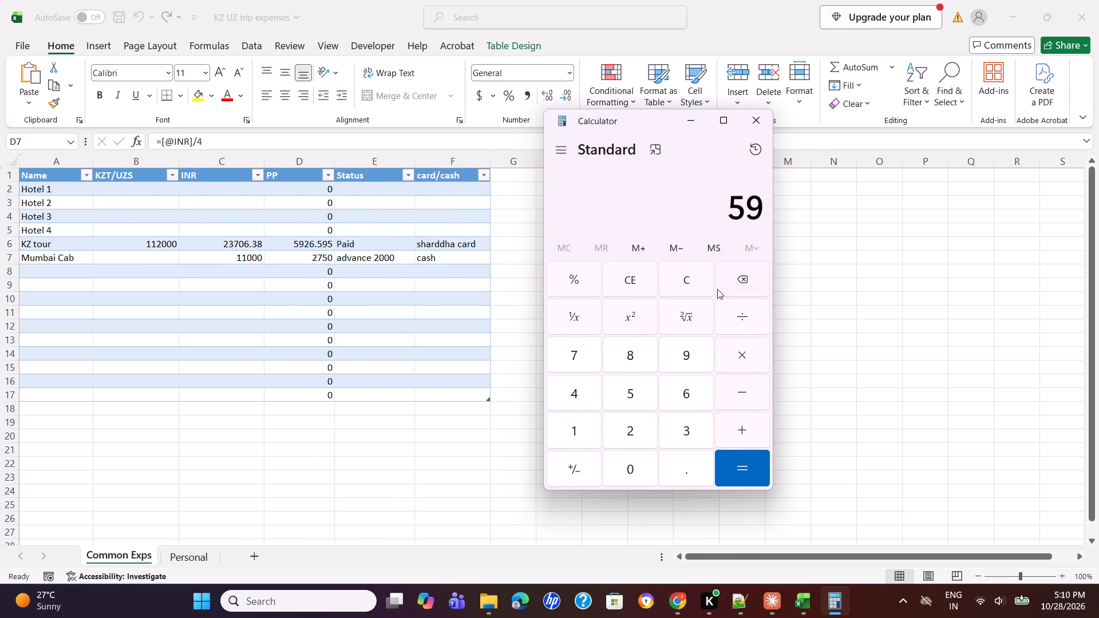
type("27")
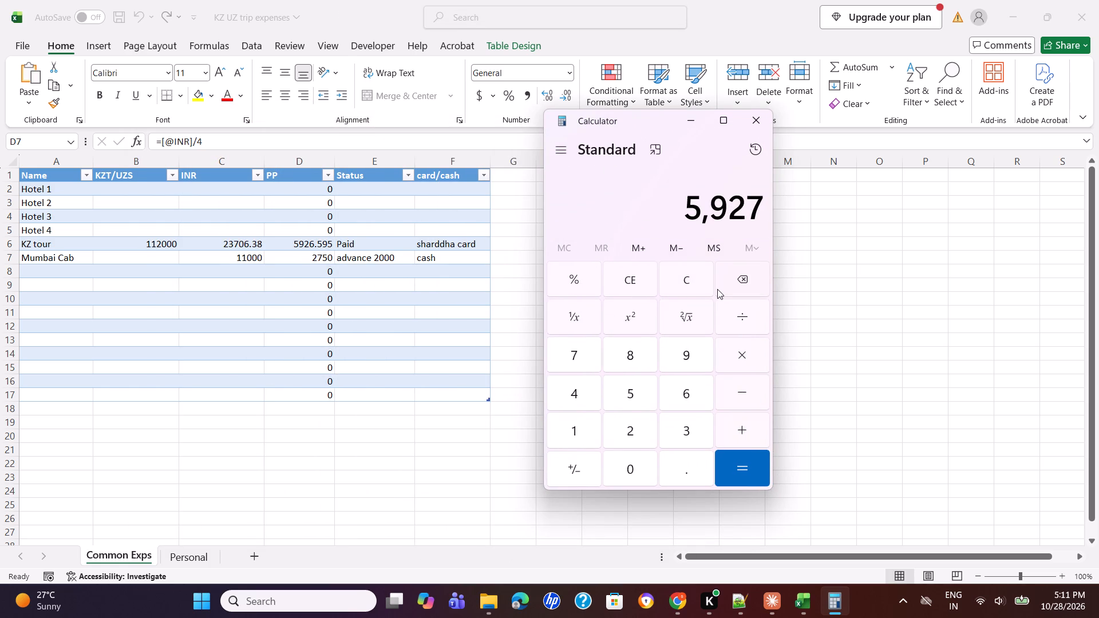
key("plus")
type("2750")
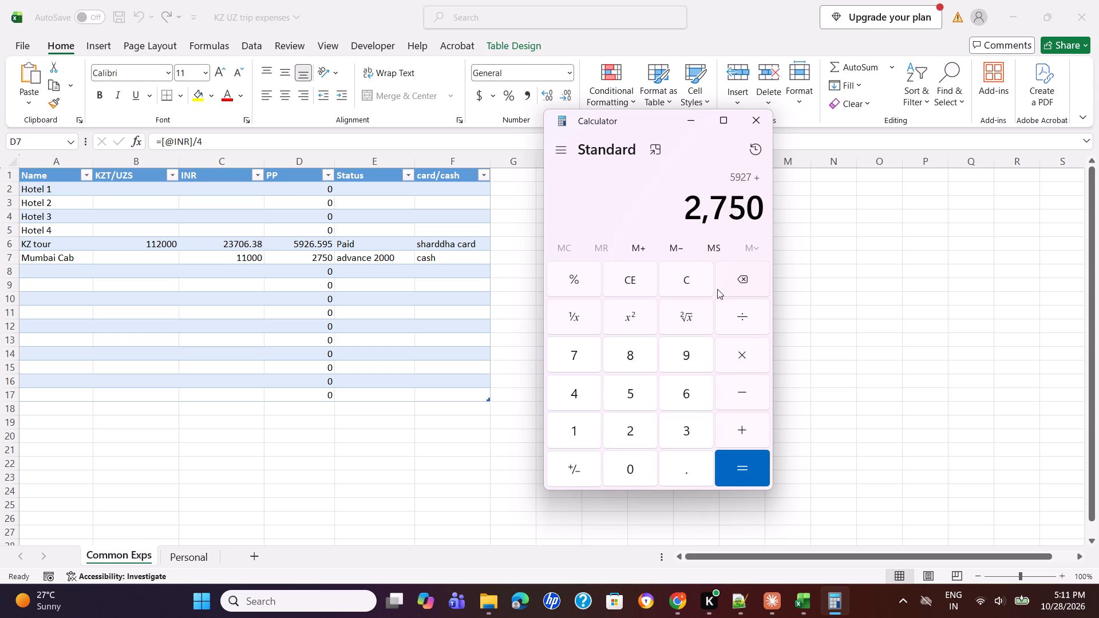
key("Return")
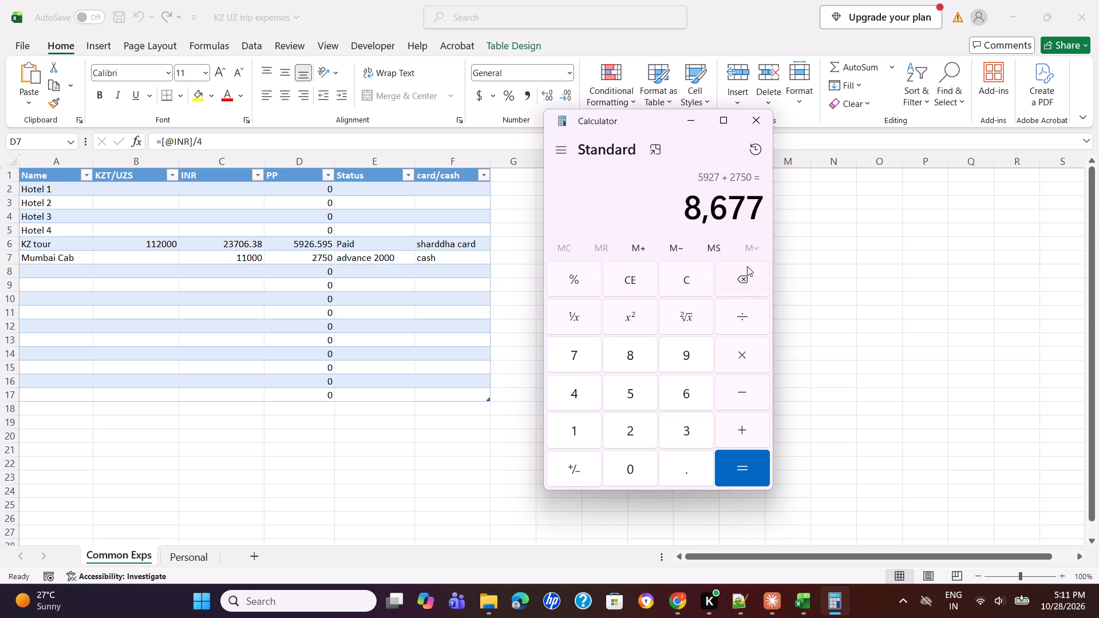
Check the PP and Status cells of the KZ tour and Mumbai Cab rows in the workbook.
left_click(830, 276)
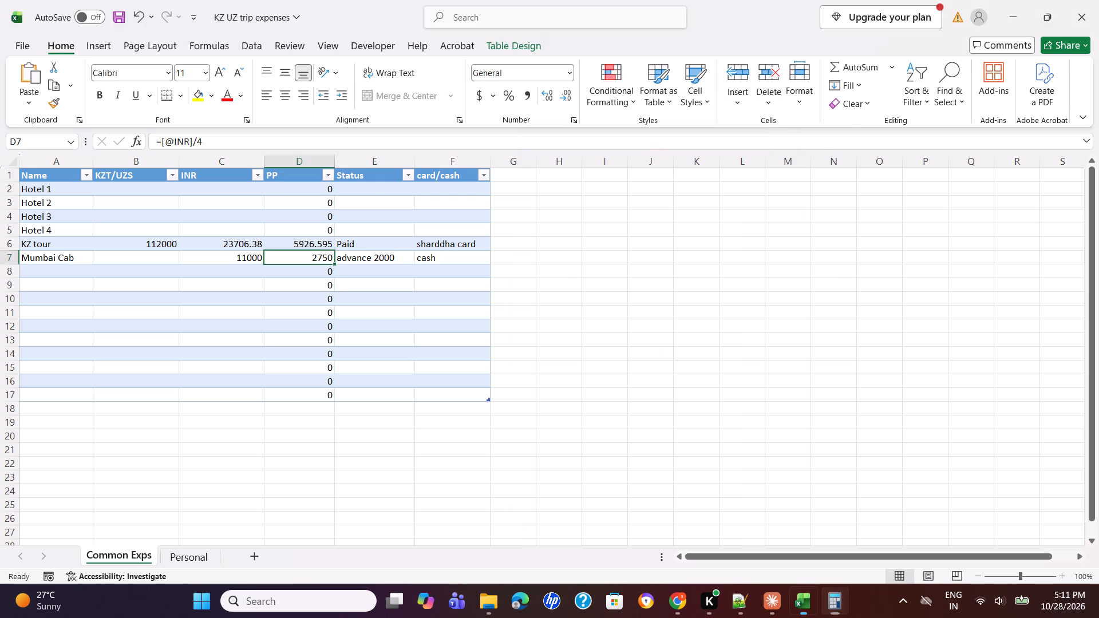
left_click(304, 245)
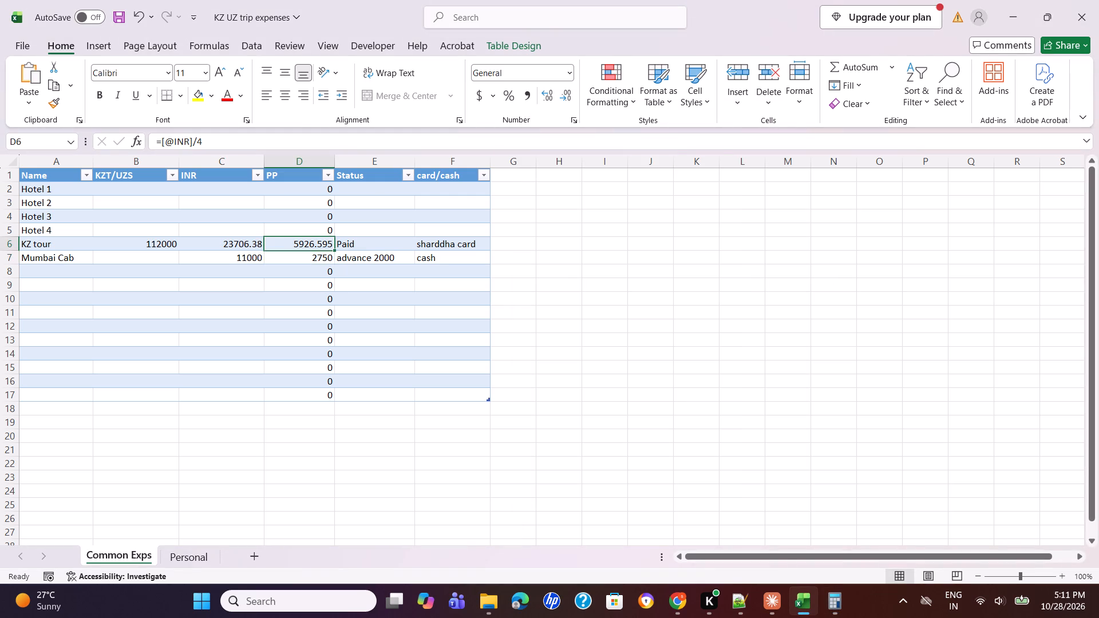
left_click(301, 255)
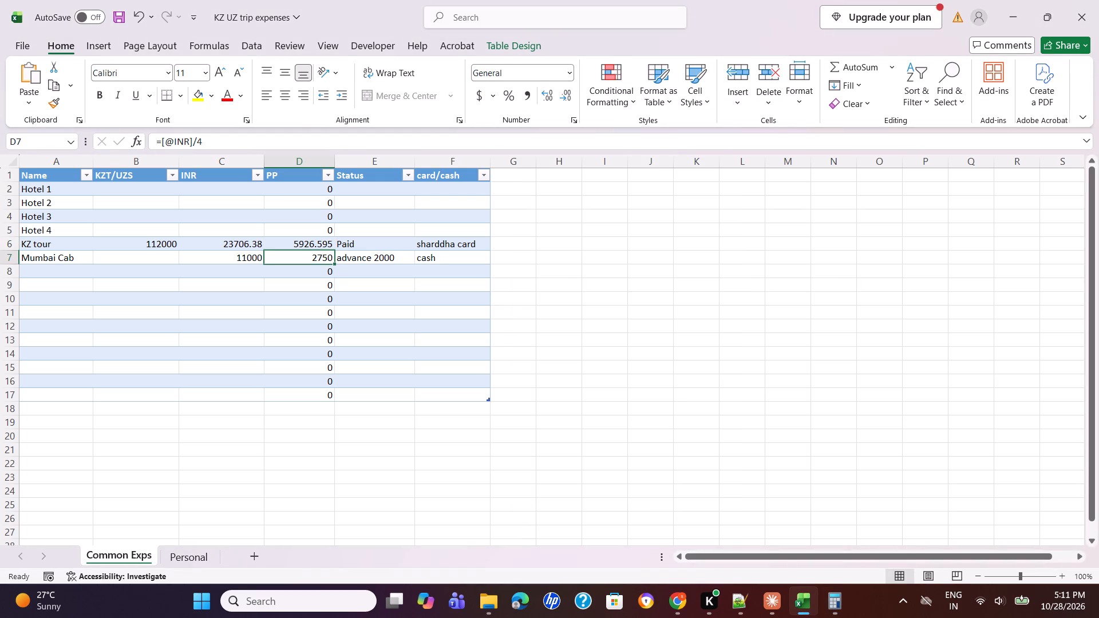
left_click(372, 248)
left_click(373, 262)
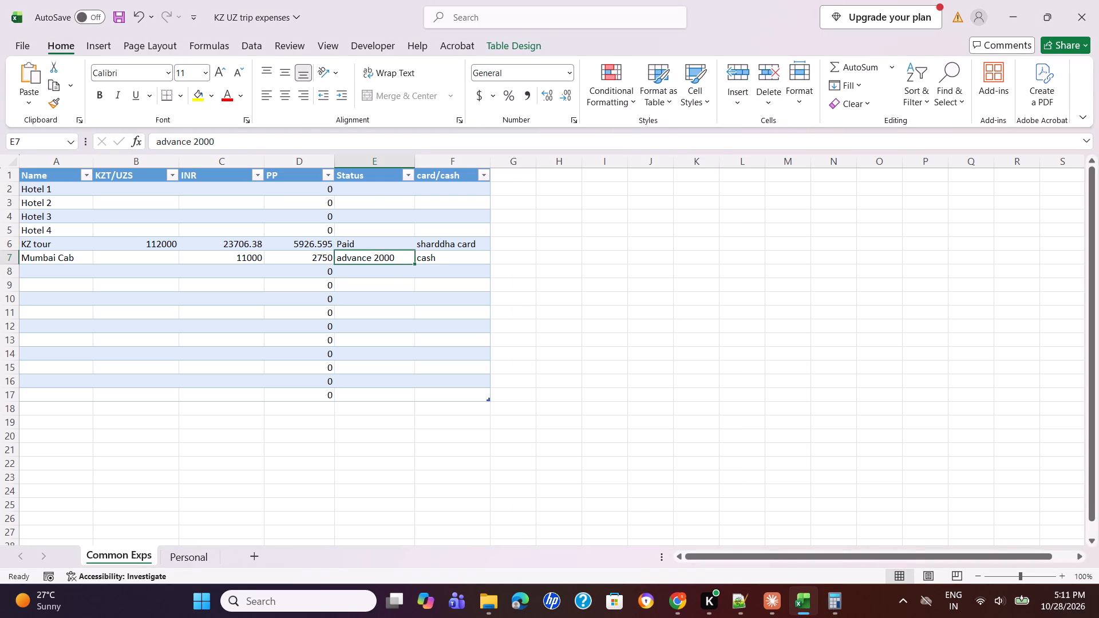
left_click(358, 247)
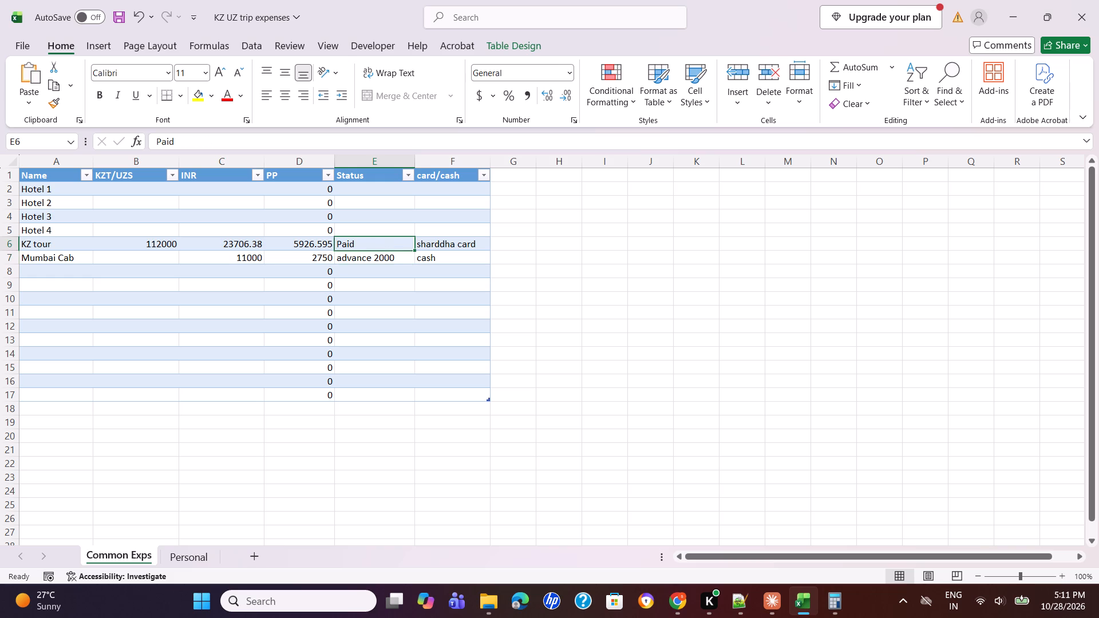
left_click(358, 257)
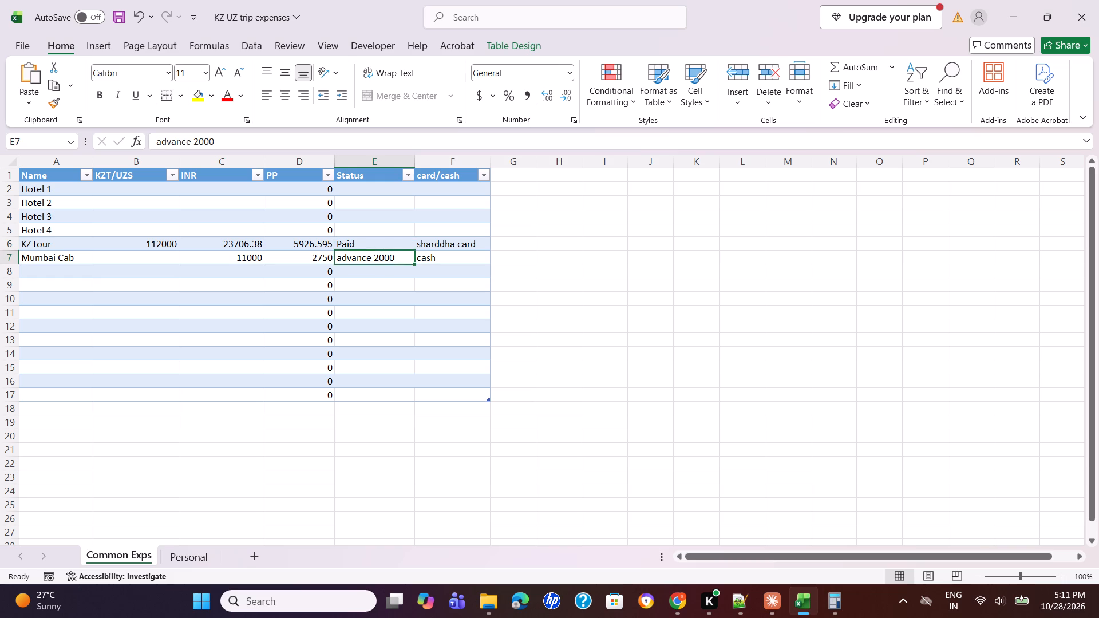
Change the Mumbai Cab card/cash entry to "shraddha cash".
left_click(438, 260)
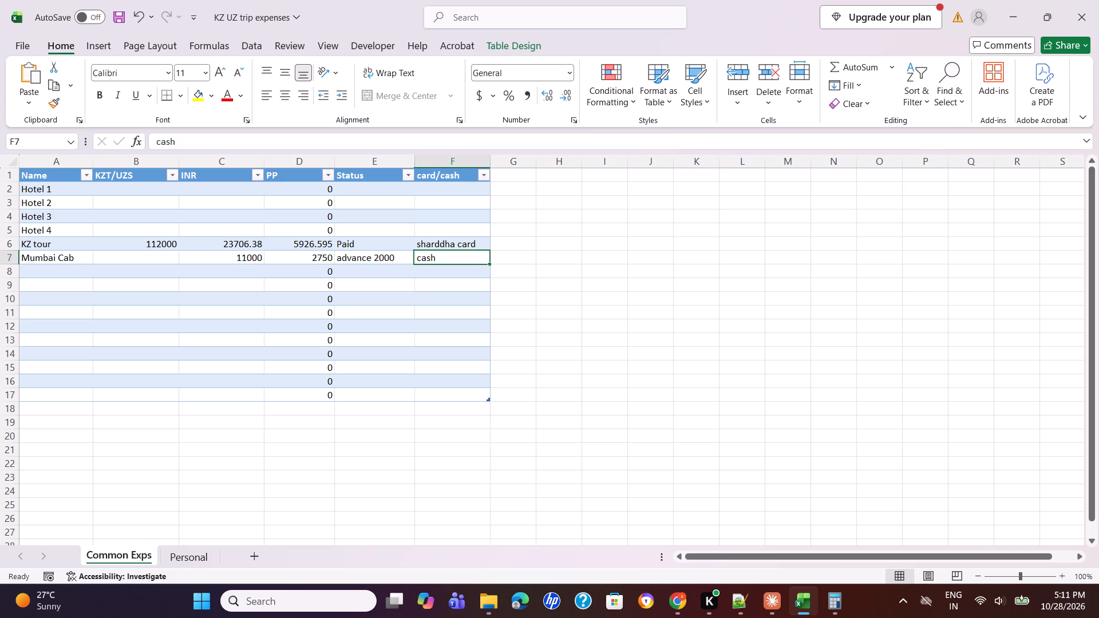
left_click(155, 146)
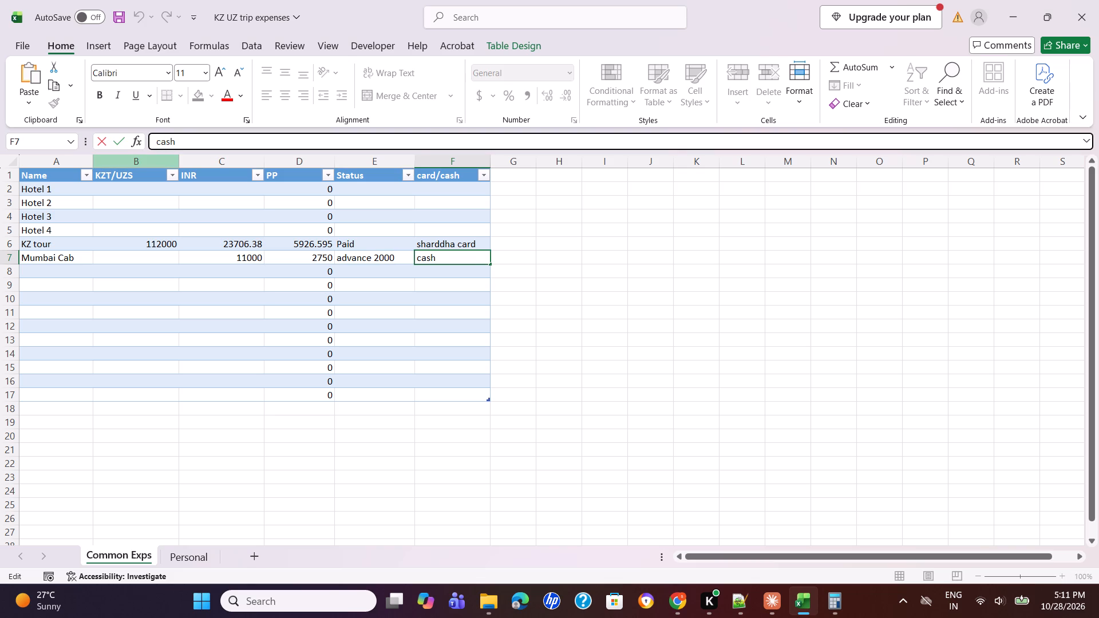
type("shradda")
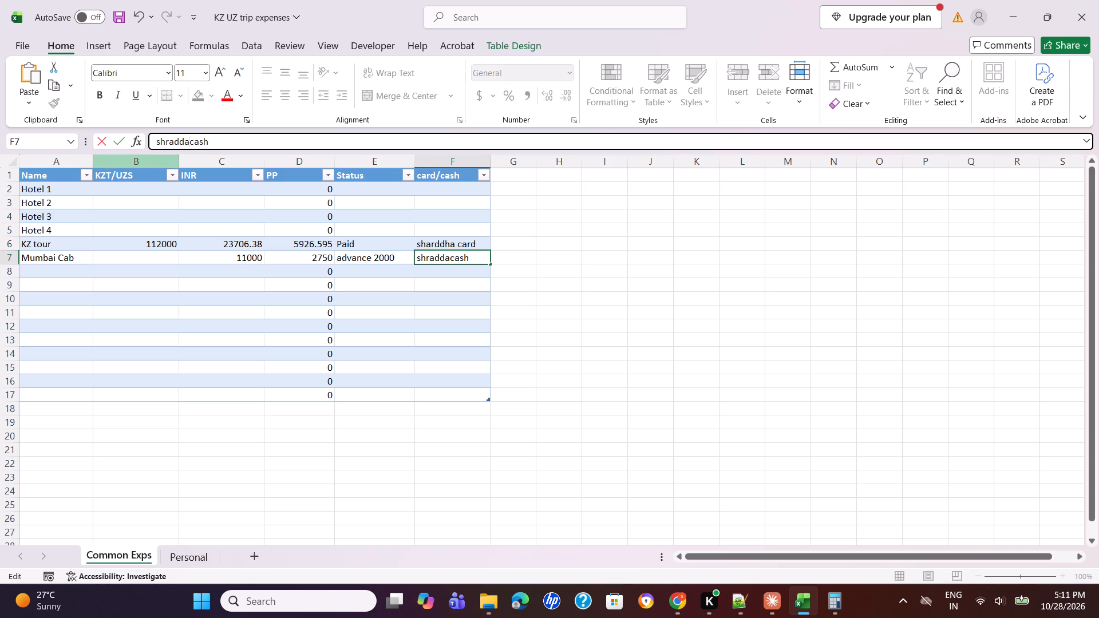
key("BackSpace")
type("ha")
key("space")
left_click(521, 267)
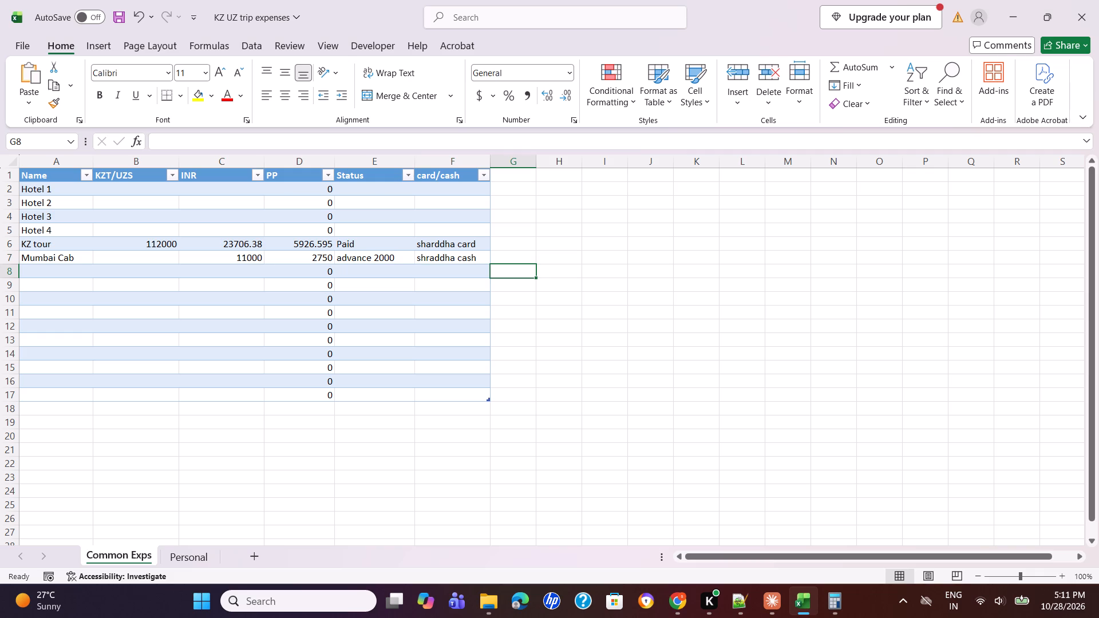
Review the PP cells of the KZ tour and Mumbai Cab rows.
left_click(318, 262)
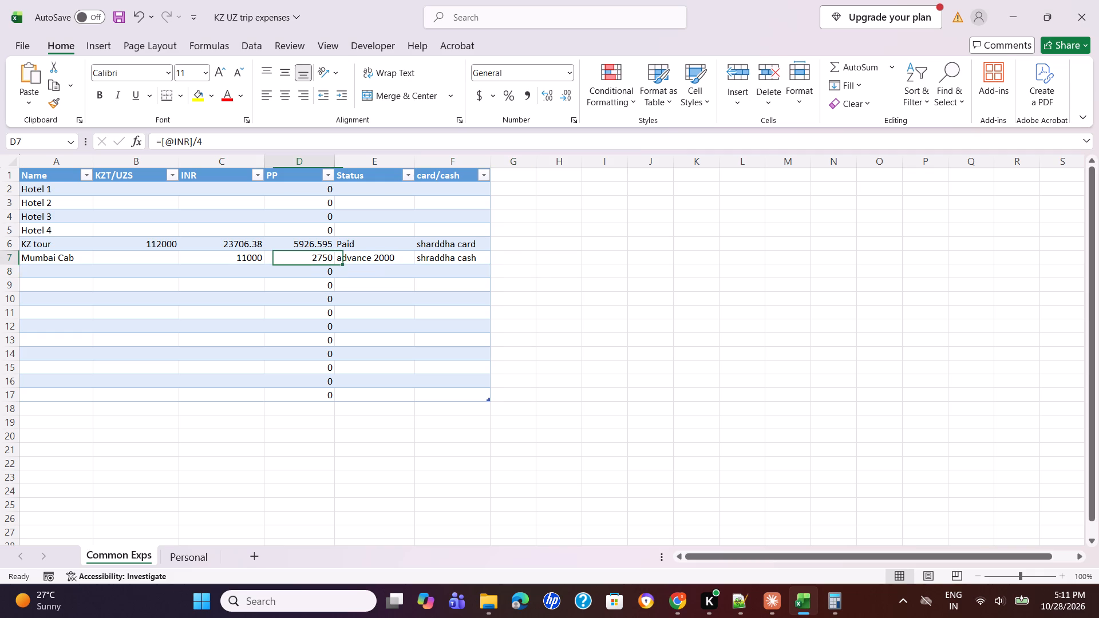
left_click(313, 244)
left_click(311, 253)
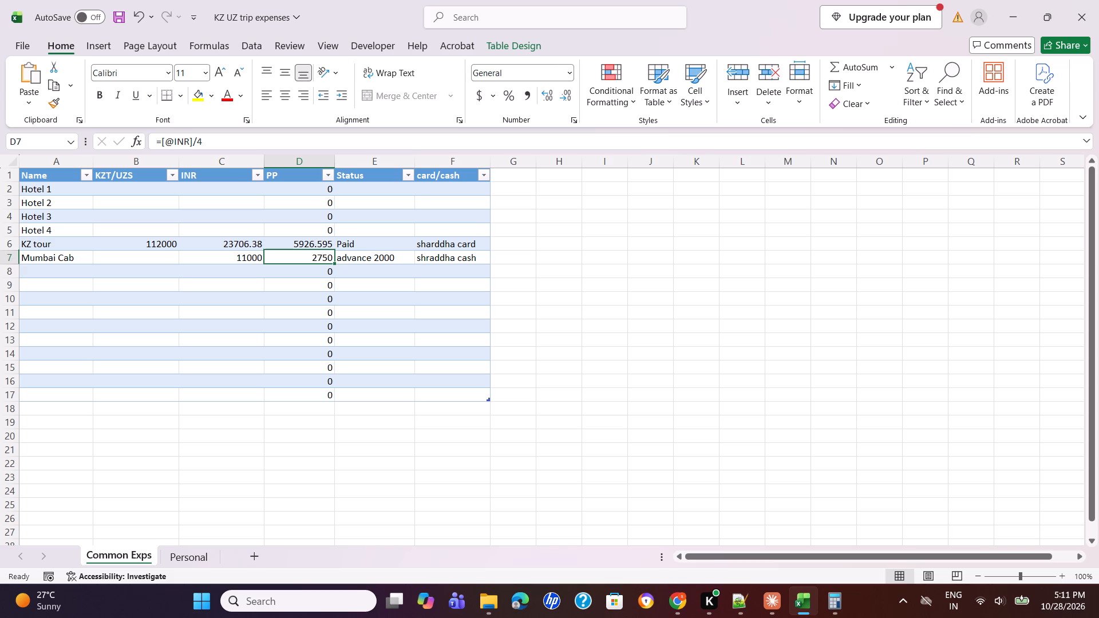
left_click(317, 243)
left_click(316, 260)
left_click(319, 245)
left_click(317, 253)
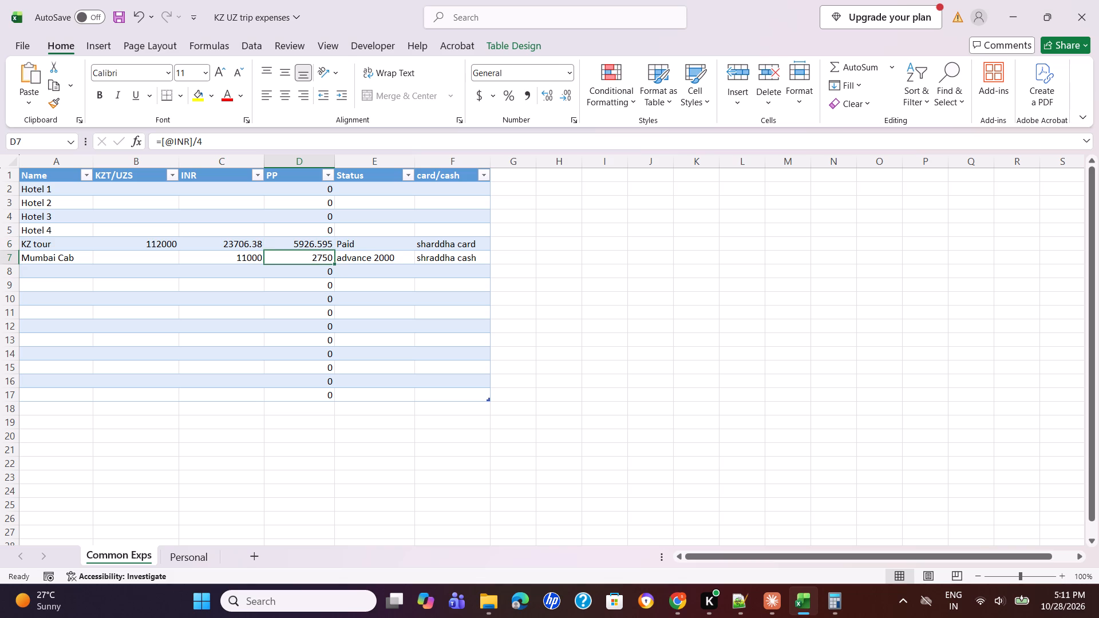
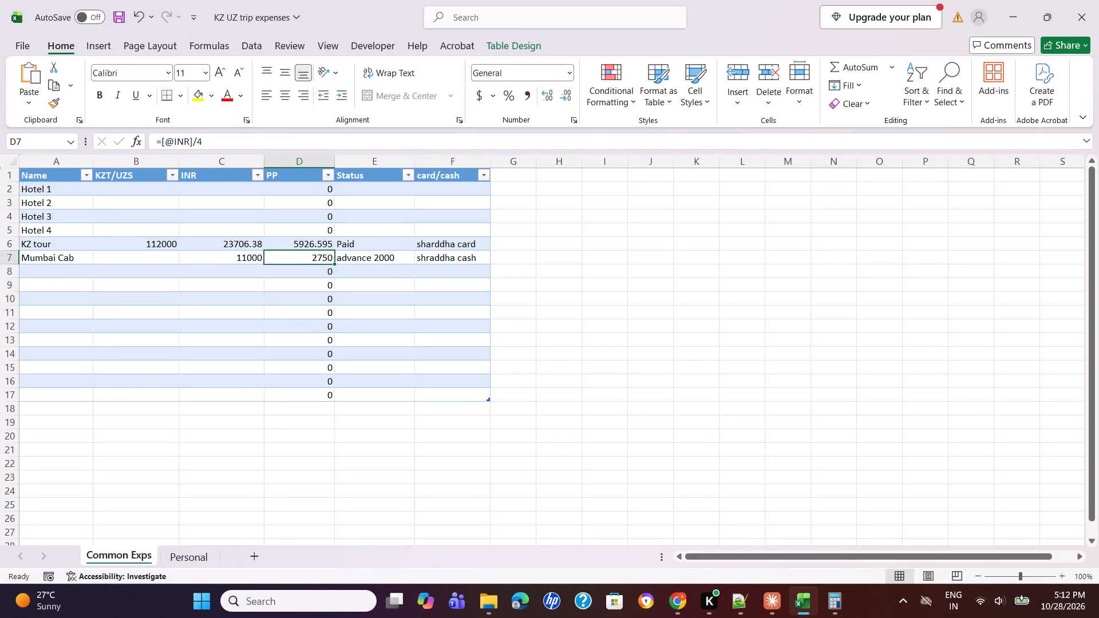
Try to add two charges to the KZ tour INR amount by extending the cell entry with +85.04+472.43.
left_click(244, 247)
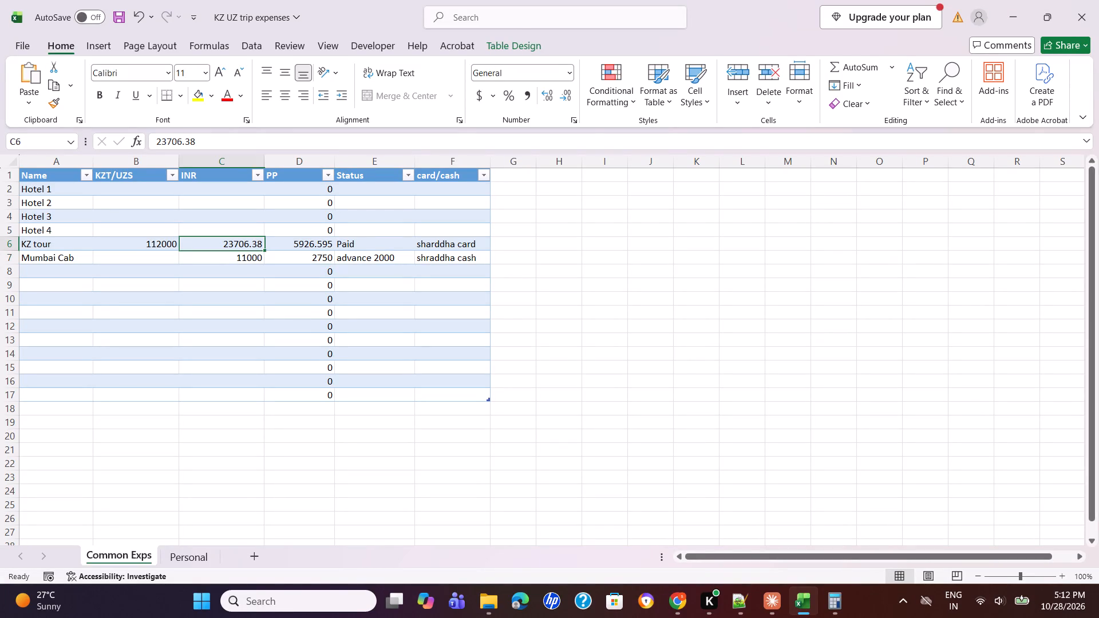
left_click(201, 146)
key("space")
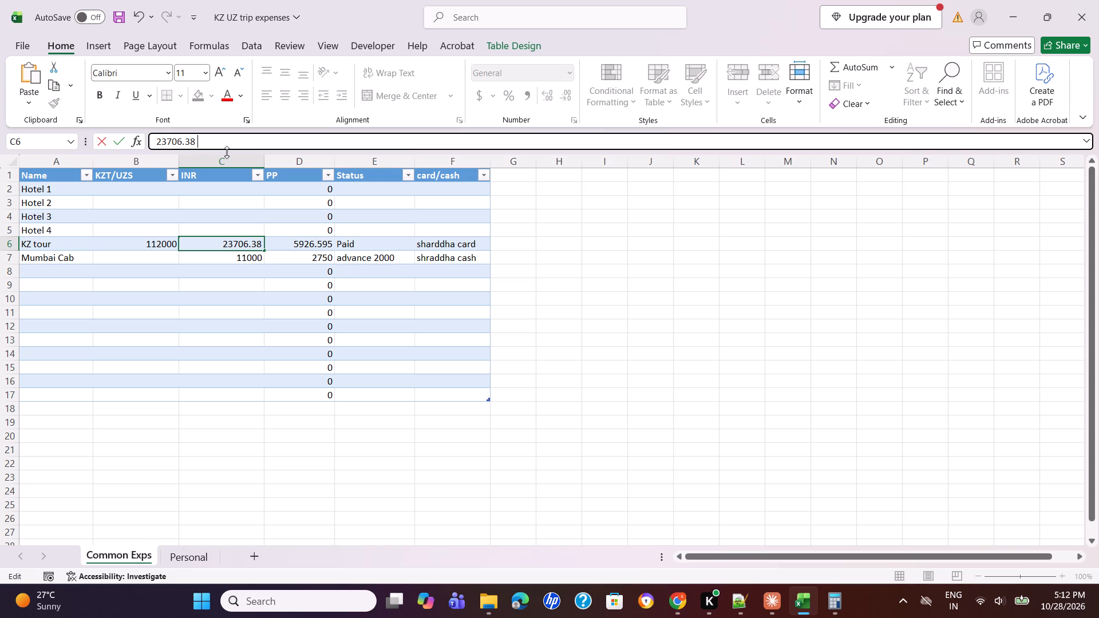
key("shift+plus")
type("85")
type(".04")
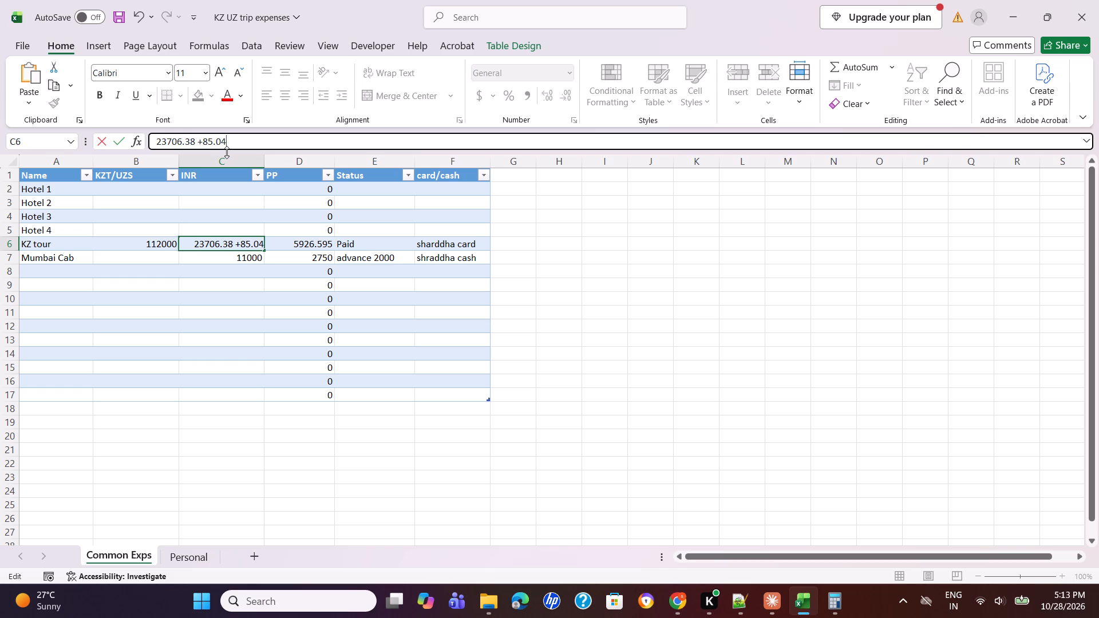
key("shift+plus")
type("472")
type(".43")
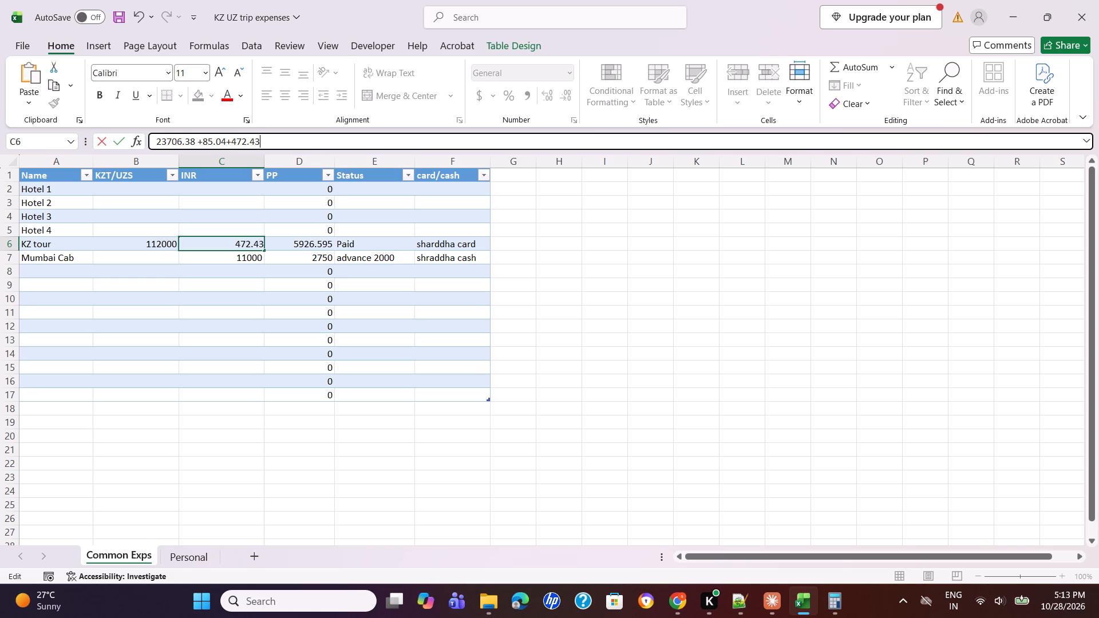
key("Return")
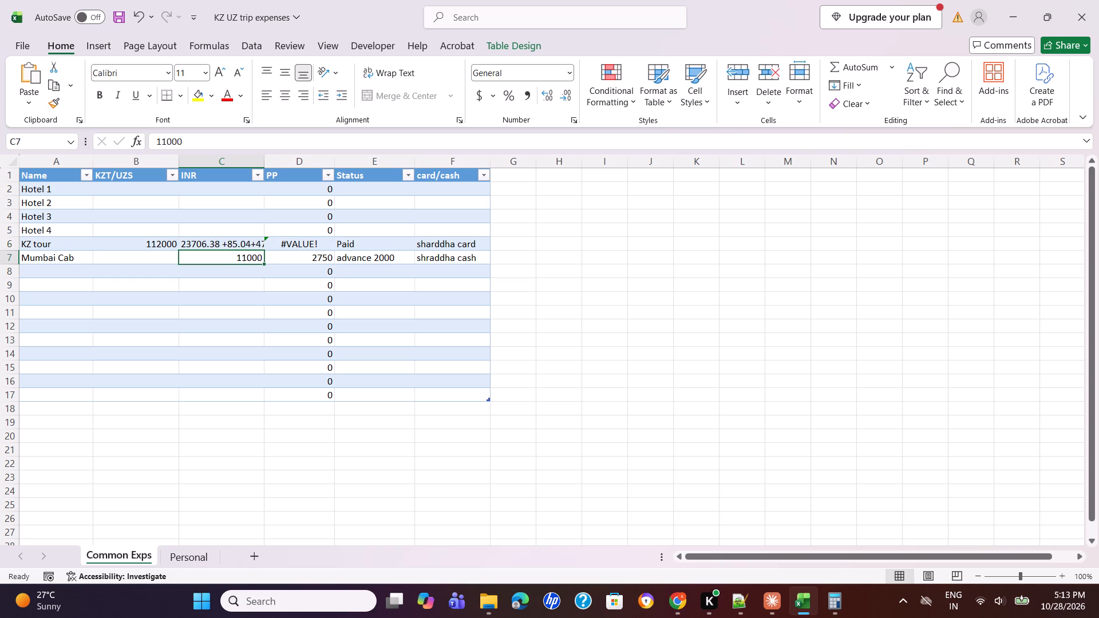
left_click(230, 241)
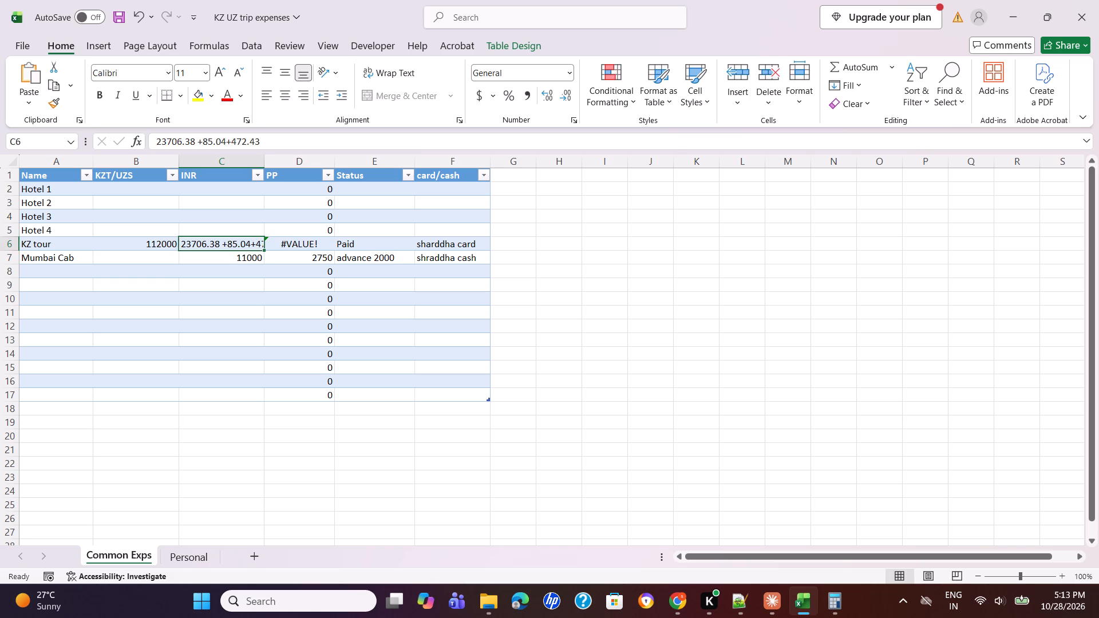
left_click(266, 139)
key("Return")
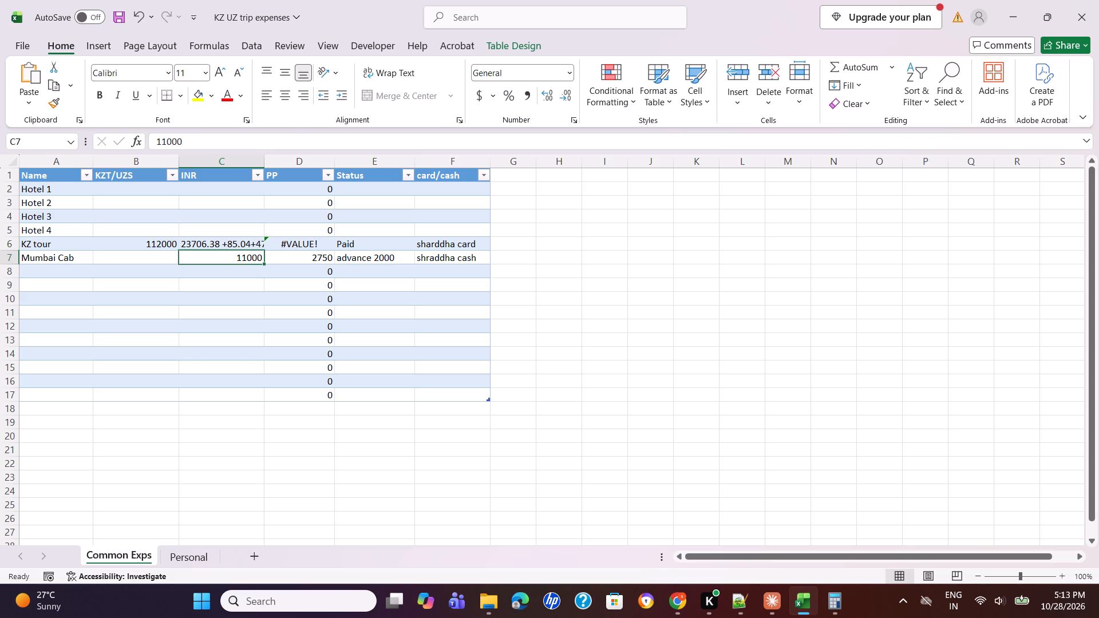
Check the KZ tour INR and PP cells and consult the help on the PP cell's formula error.
left_click(216, 243)
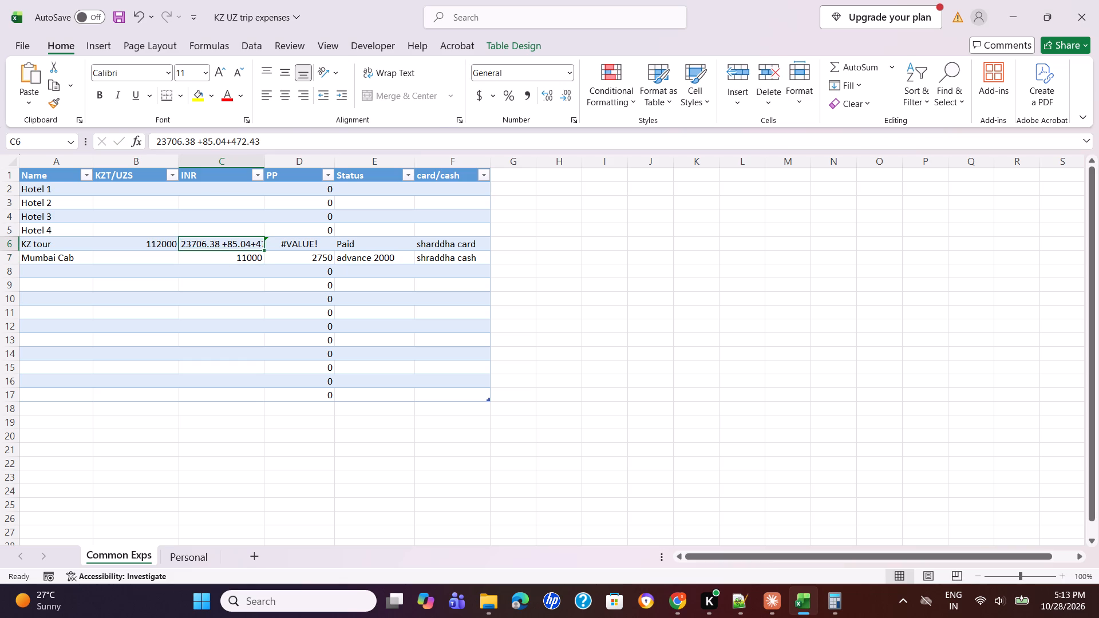
left_click(285, 247)
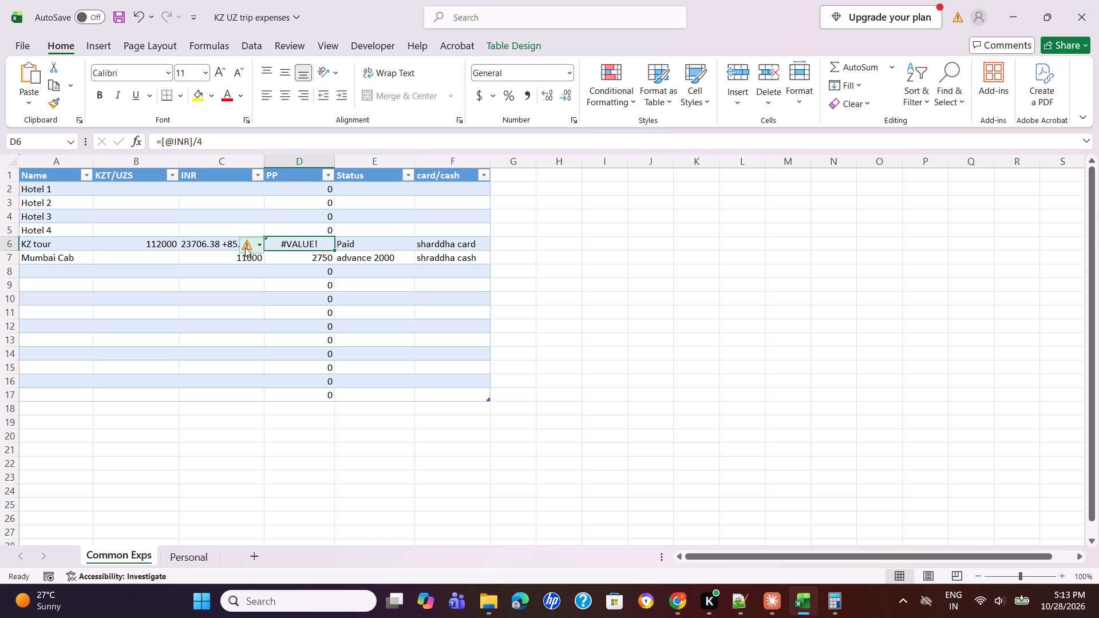
left_click(257, 247)
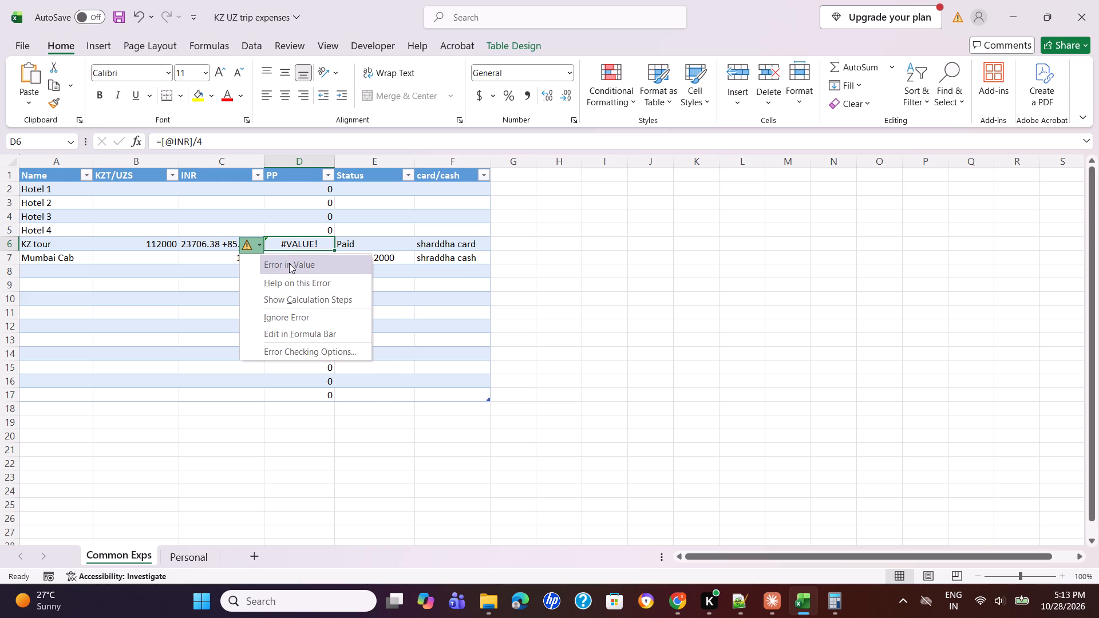
left_click(295, 284)
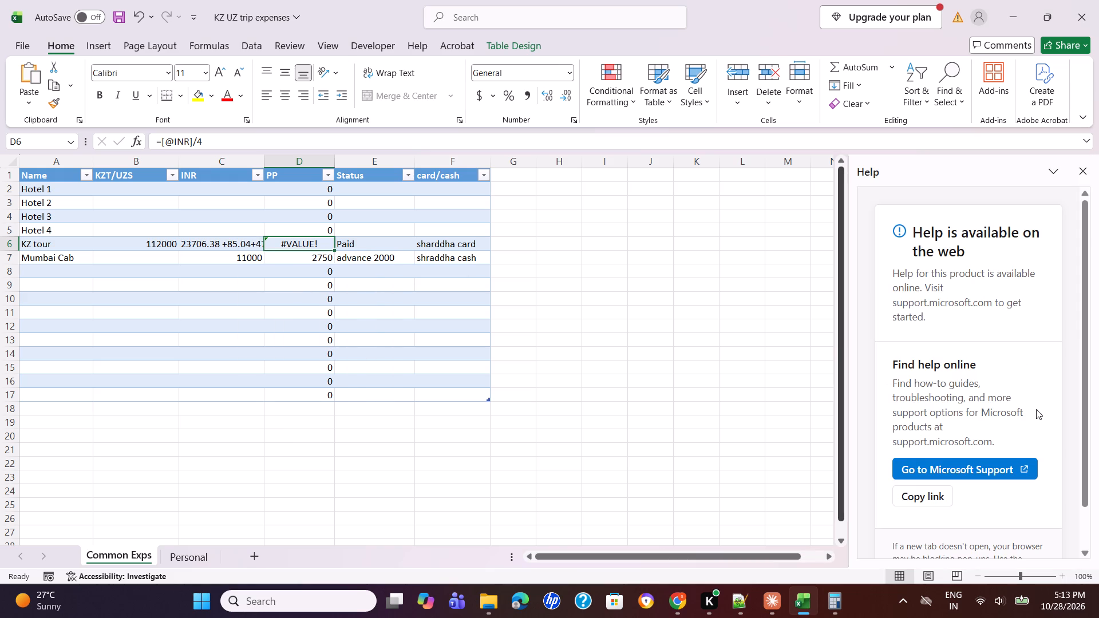
scroll(979, 473, "down", 1)
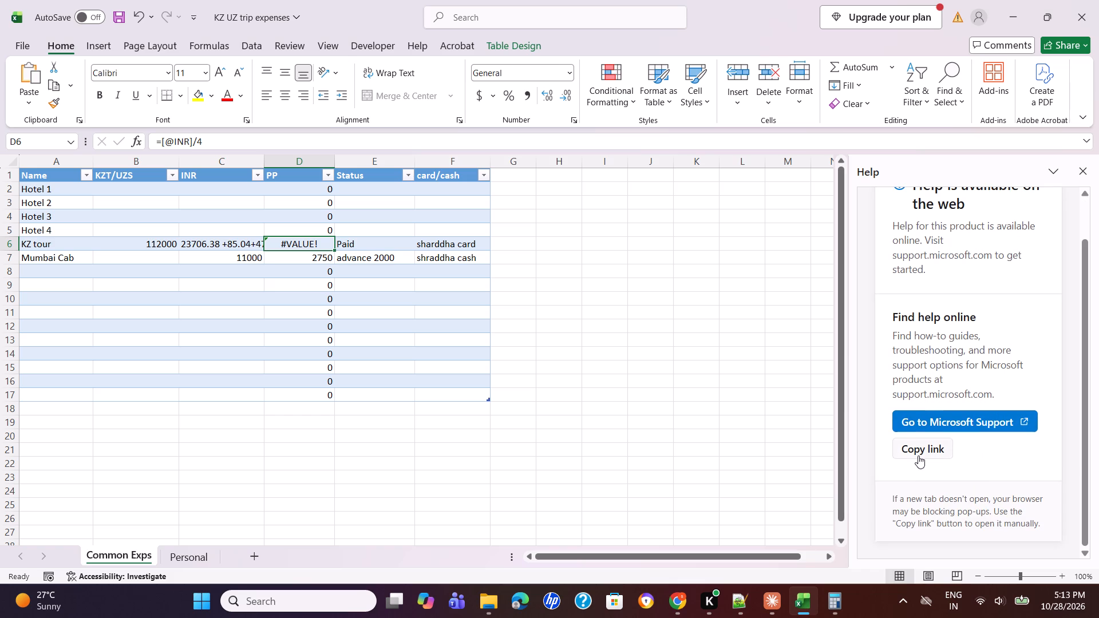
scroll(918, 455, "down", 4)
scroll(978, 223, "up", 2)
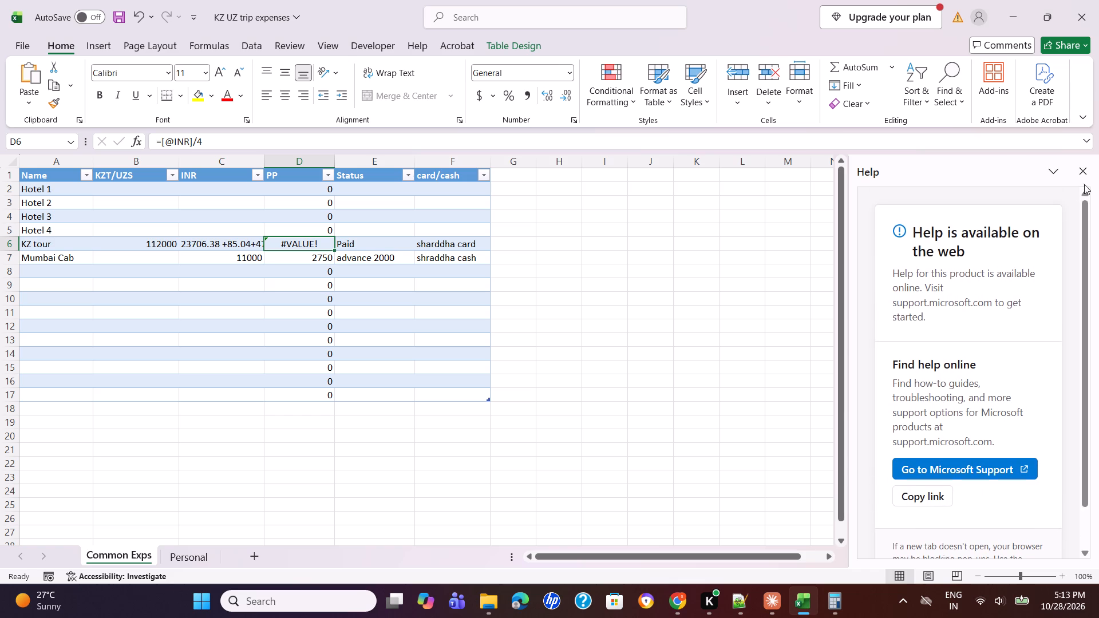
left_click(1084, 175)
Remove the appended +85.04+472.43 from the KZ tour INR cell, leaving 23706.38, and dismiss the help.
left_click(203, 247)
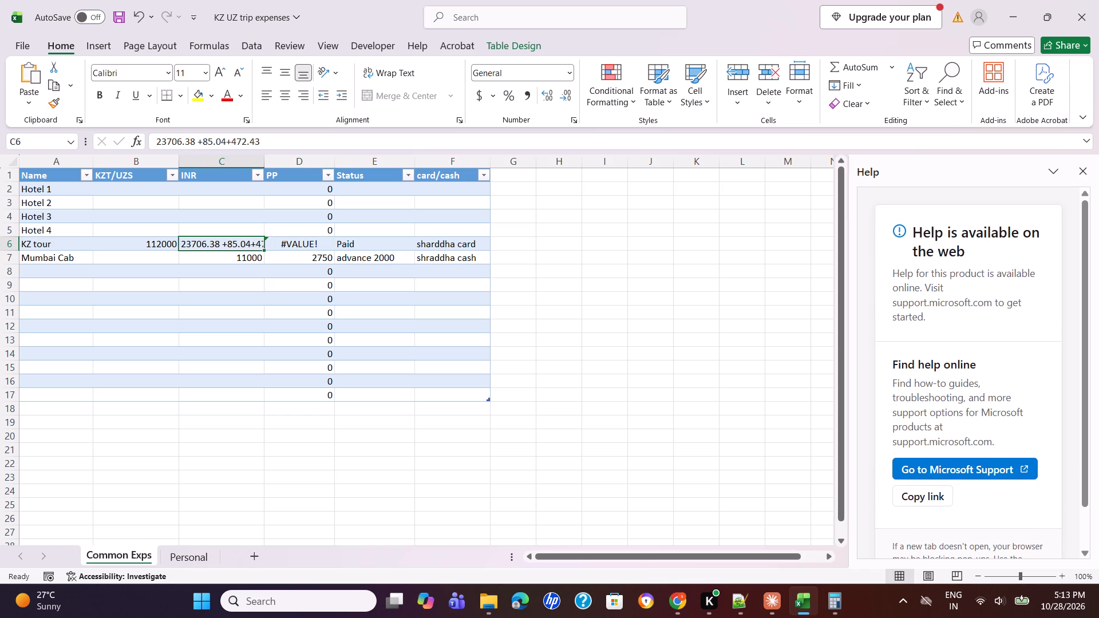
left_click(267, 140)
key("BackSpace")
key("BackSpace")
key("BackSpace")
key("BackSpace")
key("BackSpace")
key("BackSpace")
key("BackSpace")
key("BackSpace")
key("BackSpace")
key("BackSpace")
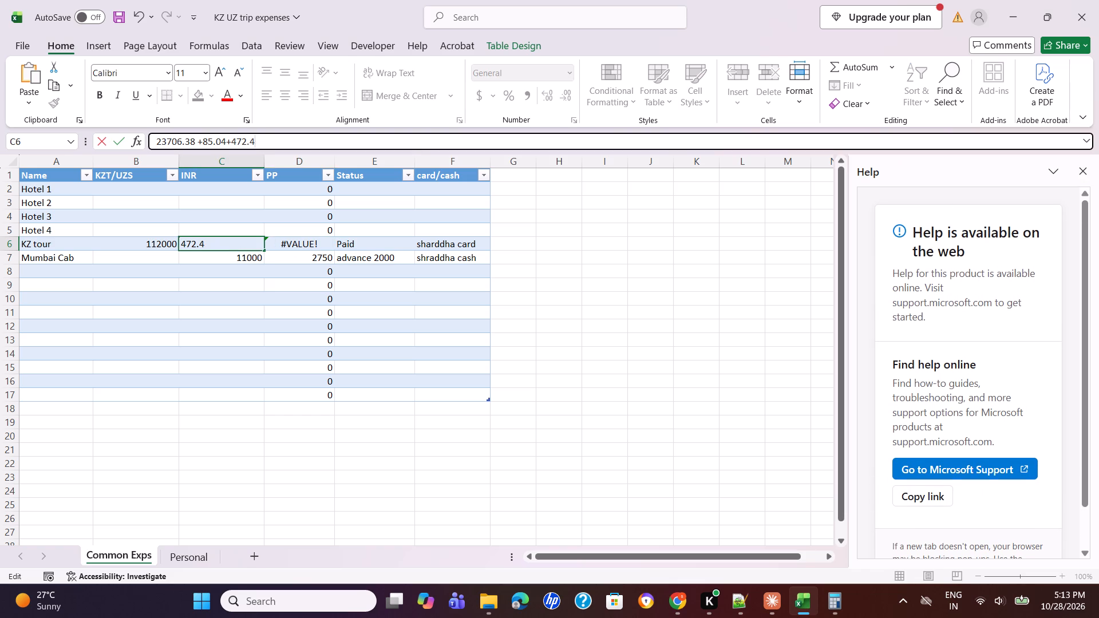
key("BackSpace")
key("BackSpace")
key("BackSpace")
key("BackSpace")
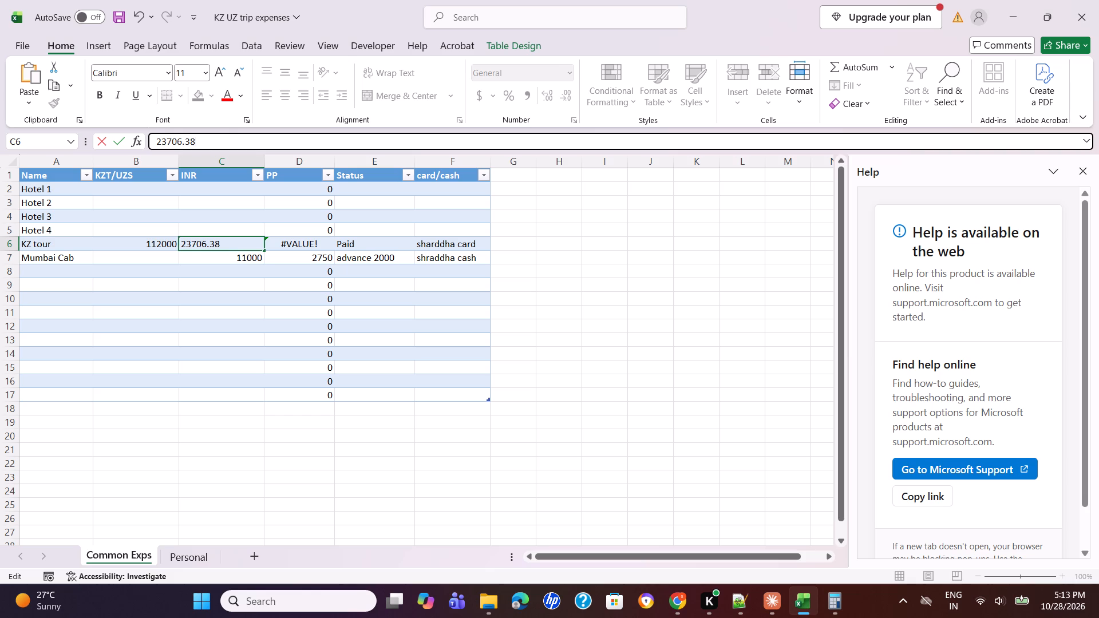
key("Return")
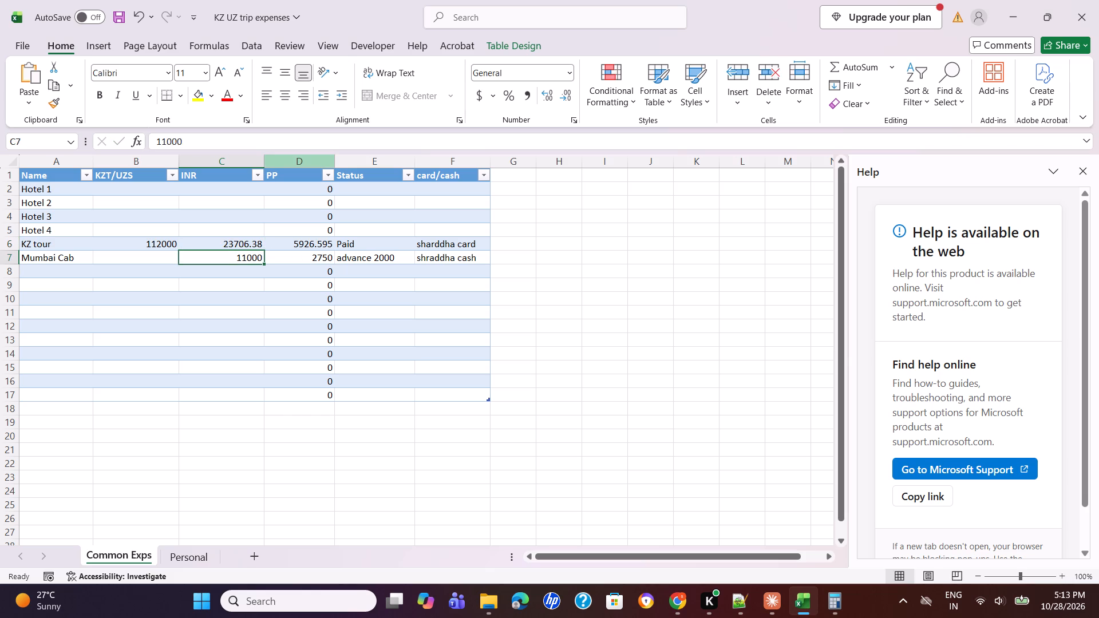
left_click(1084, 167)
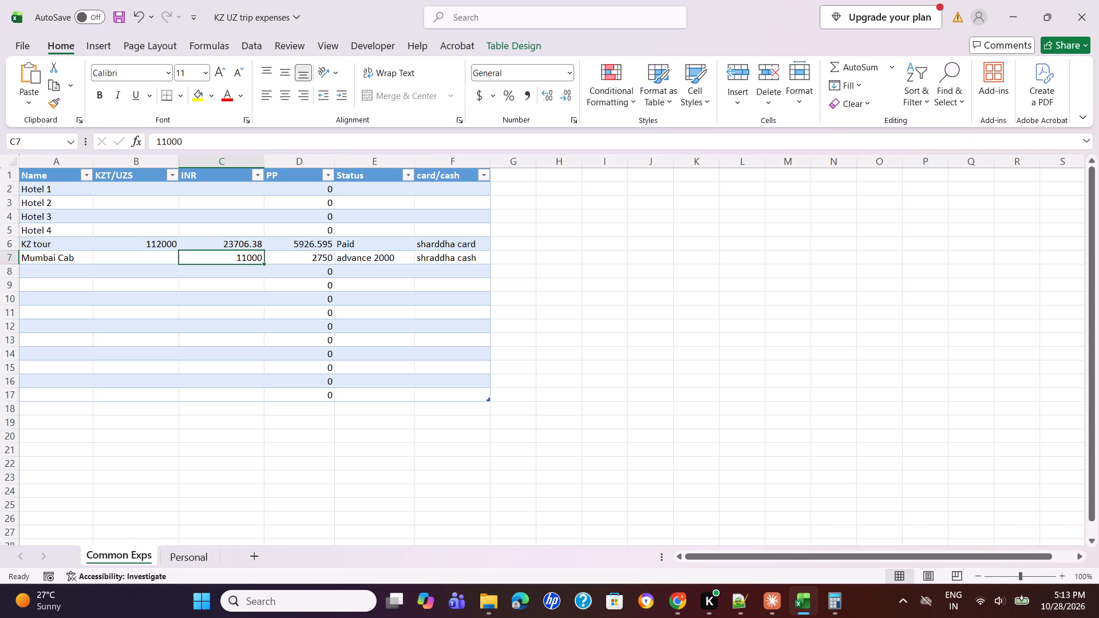
Add the comment "23621.34 +gst 85.04 + 472.43" to the KZ tour row's INR cell.
left_click(228, 243)
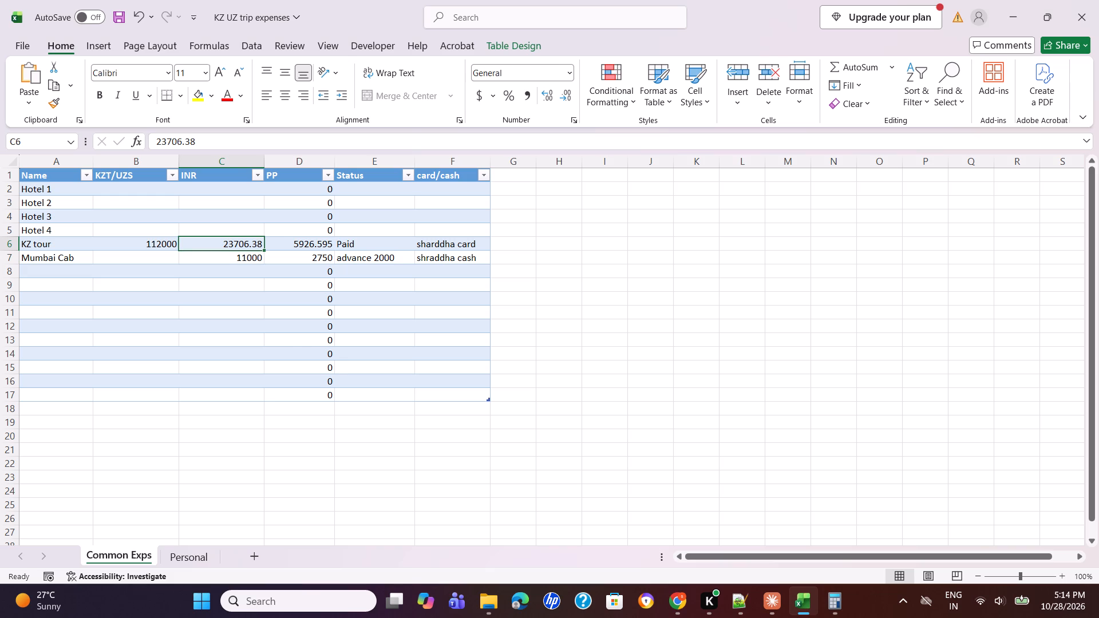
right_click(252, 247)
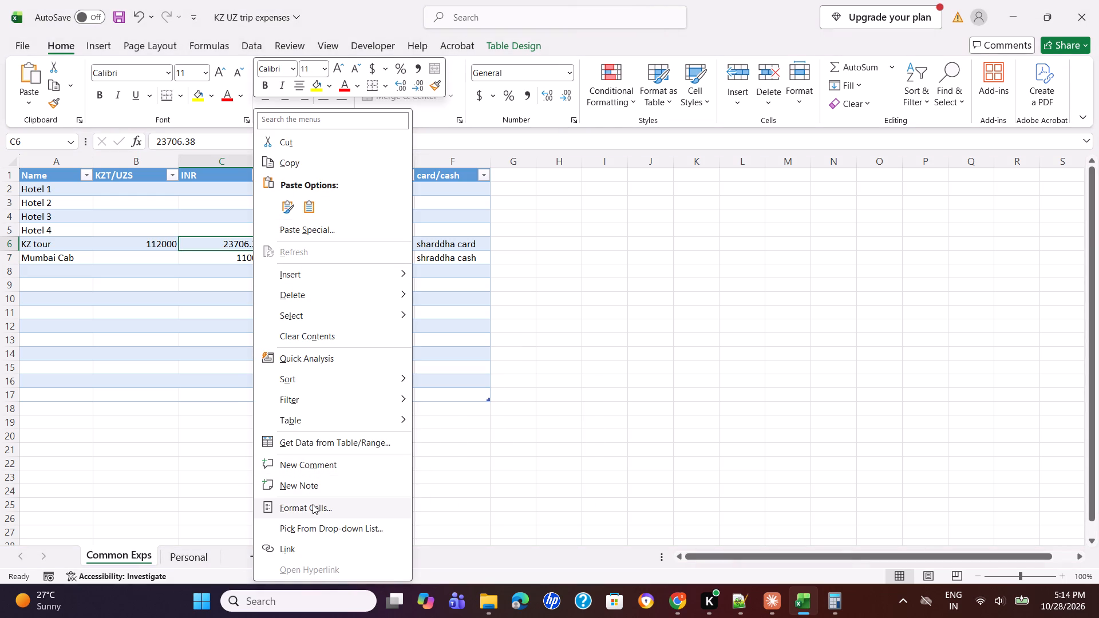
scroll(298, 405, "down", 2)
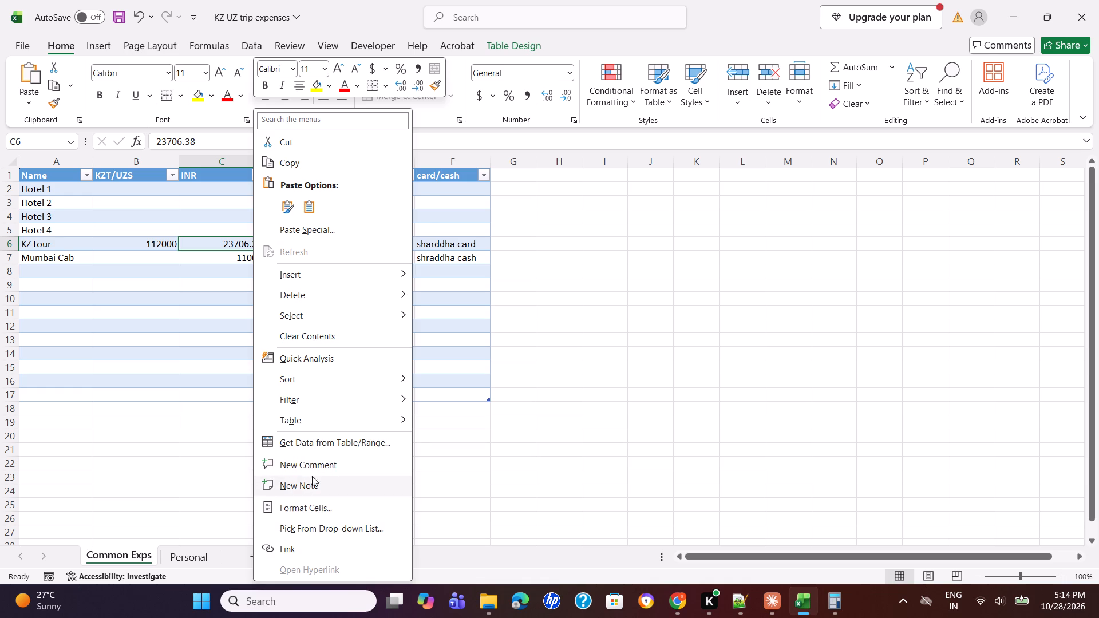
left_click(307, 468)
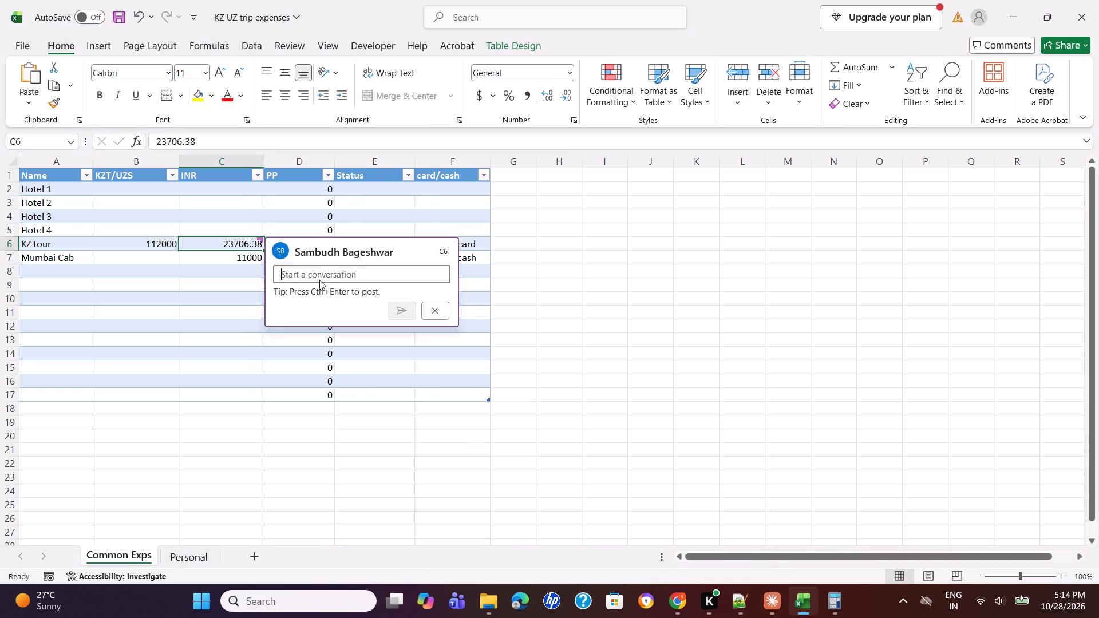
type("23621")
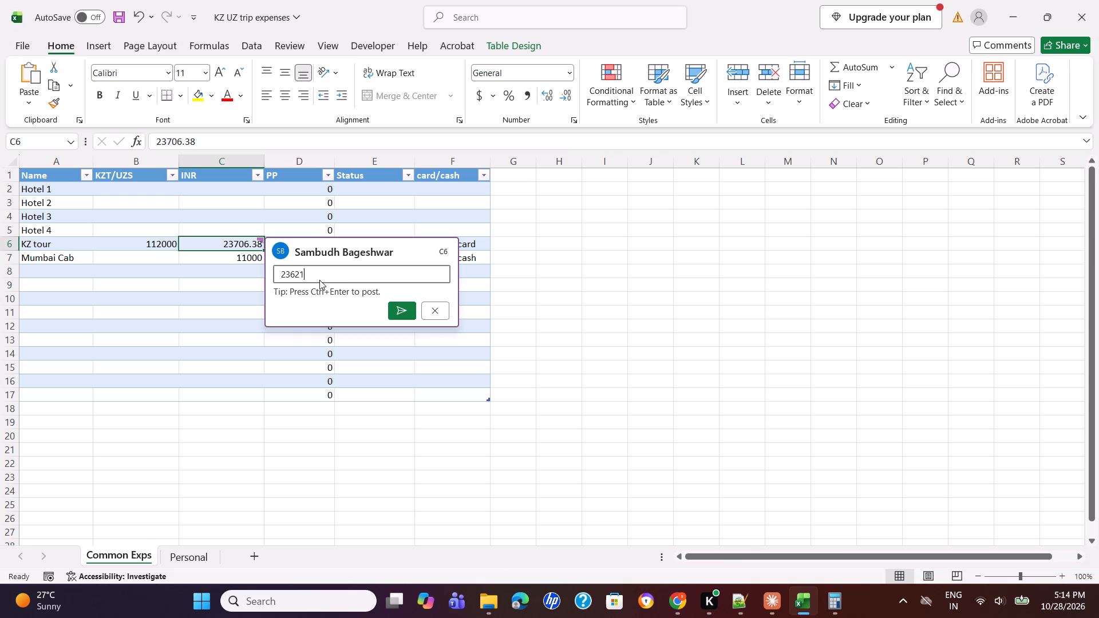
type(".34")
key("equal")
key("BackSpace")
key("space")
type("=")
key("BackSpace")
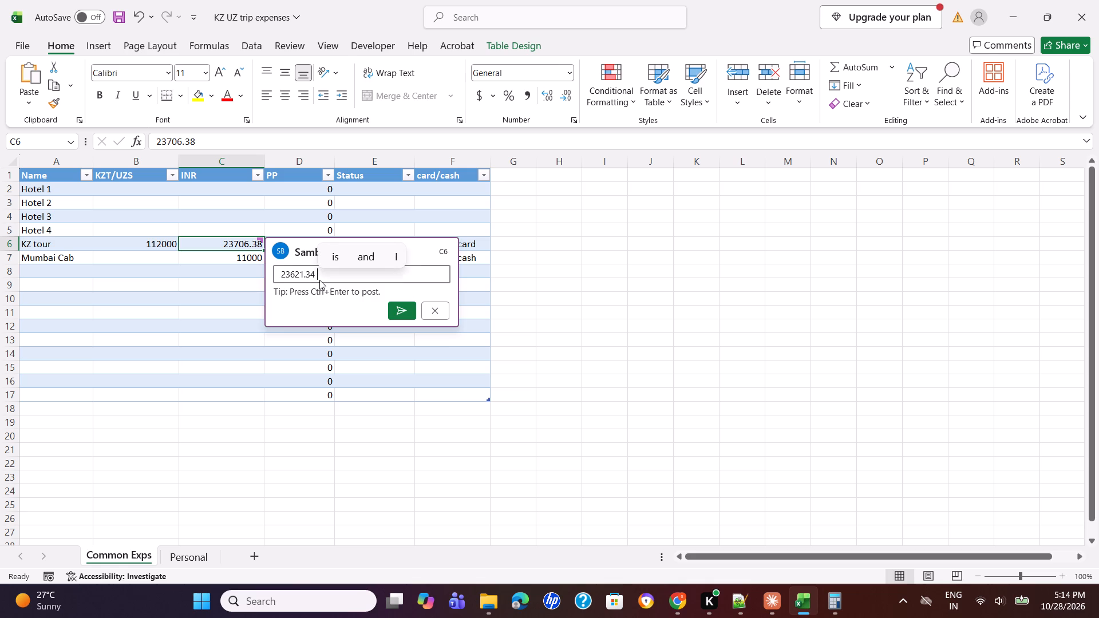
key("shift+plus")
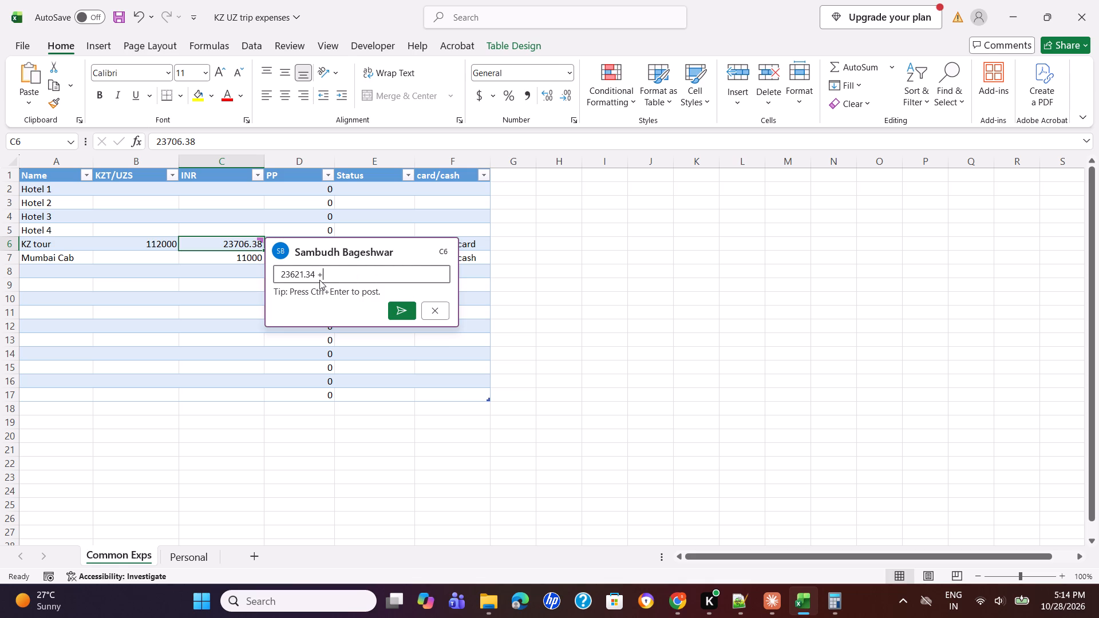
type("gst")
key("space")
key("BackSpace")
key("BackSpace")
key("BackSpace")
key("BackSpace")
type("gst")
key("space")
type("85.04")
key("space")
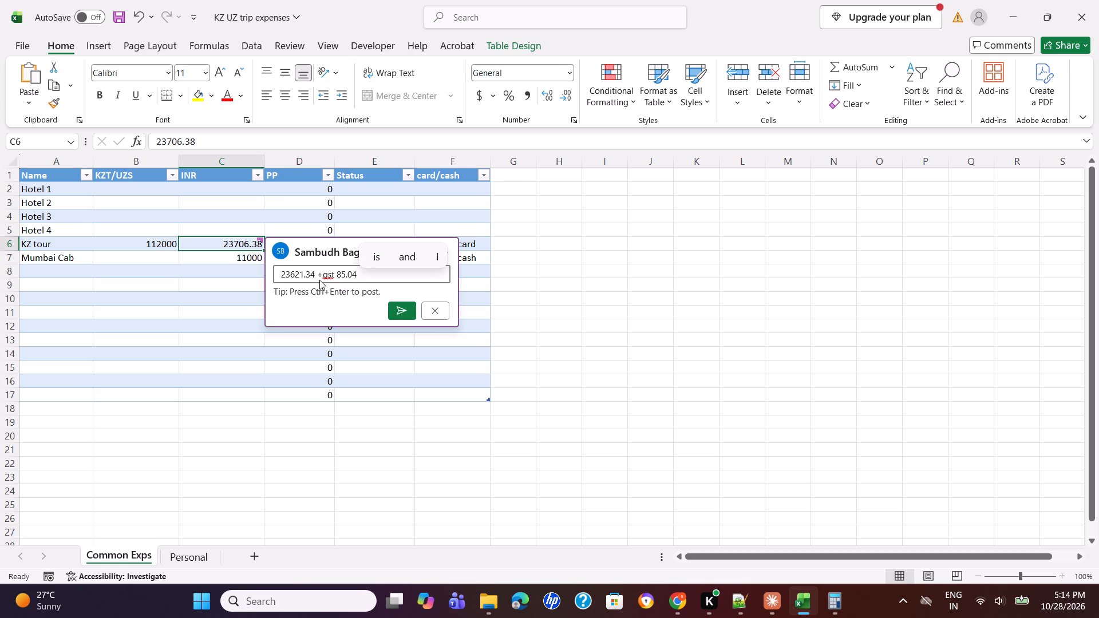
key("shift+plus")
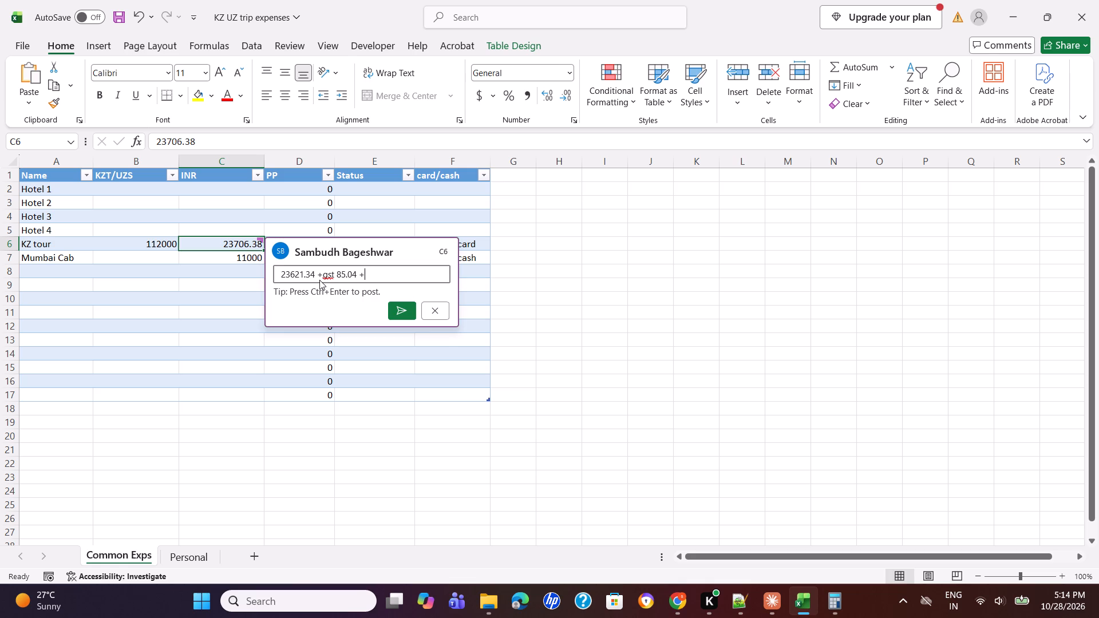
key("space")
type("472")
type(".43")
left_click(405, 318)
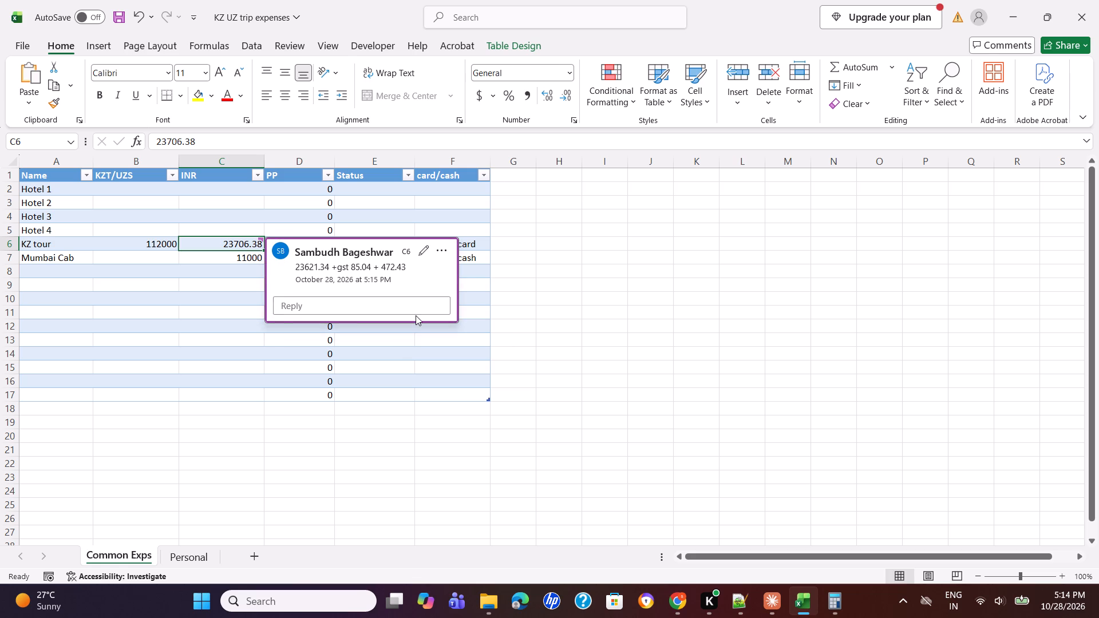
left_click(224, 257)
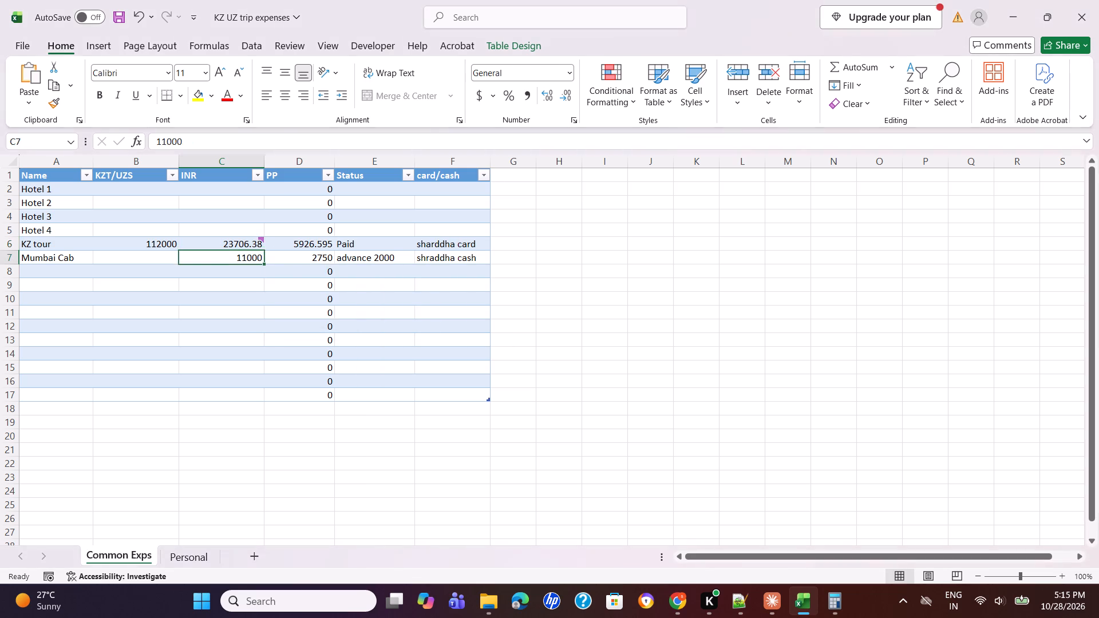
left_click(229, 272)
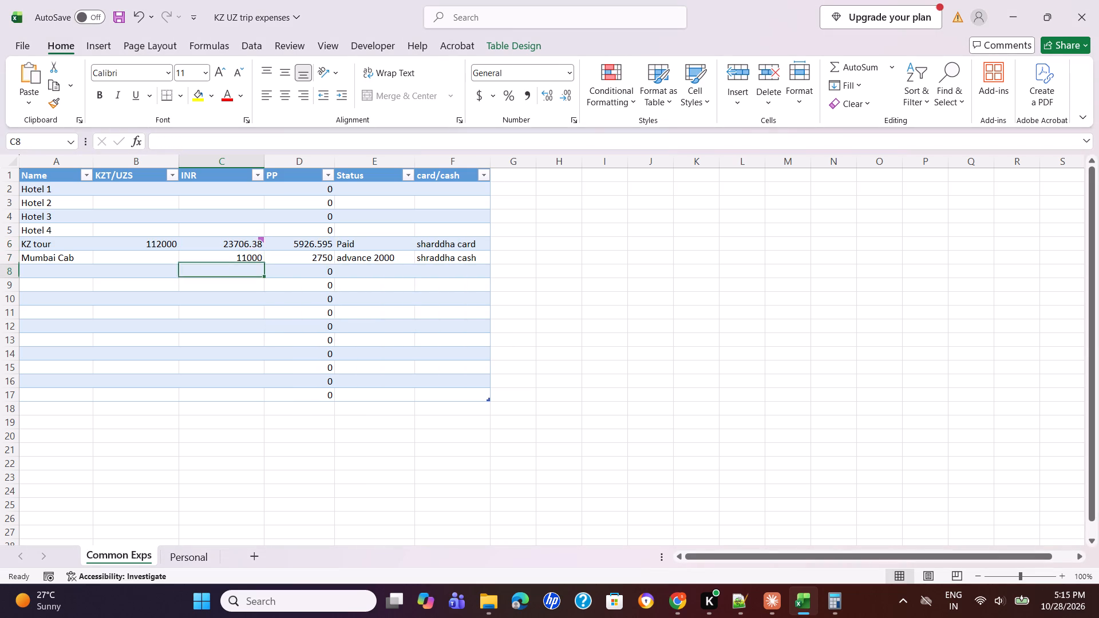
Switch to Calculator and add up the KZ tour charges 23621.34 + 85.04 + 472.43.
left_click(226, 241)
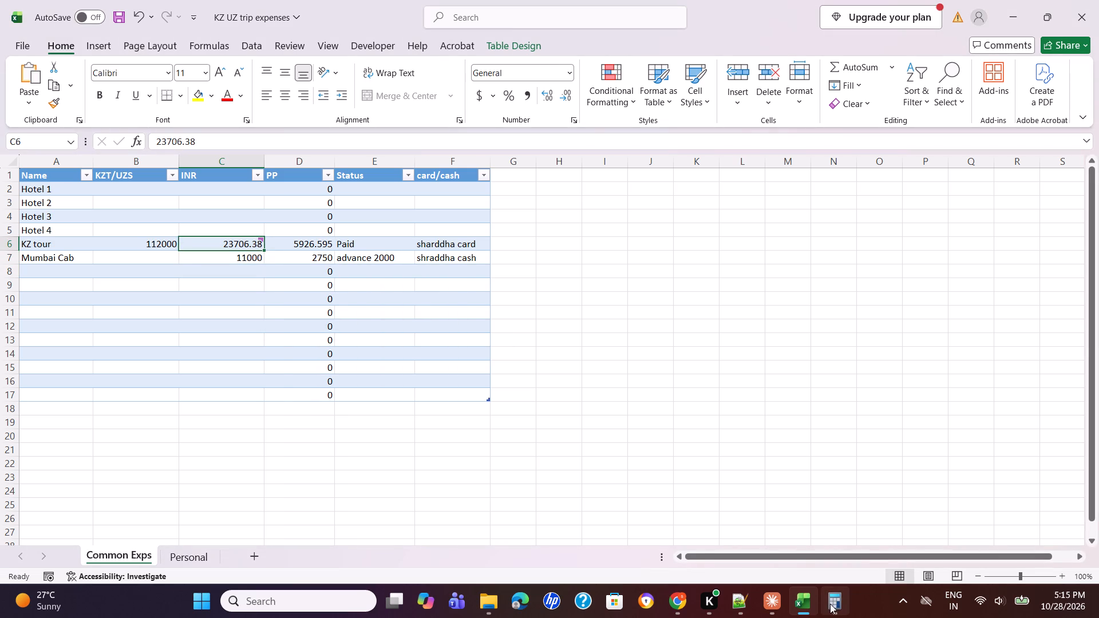
left_click(831, 599)
left_click(678, 280)
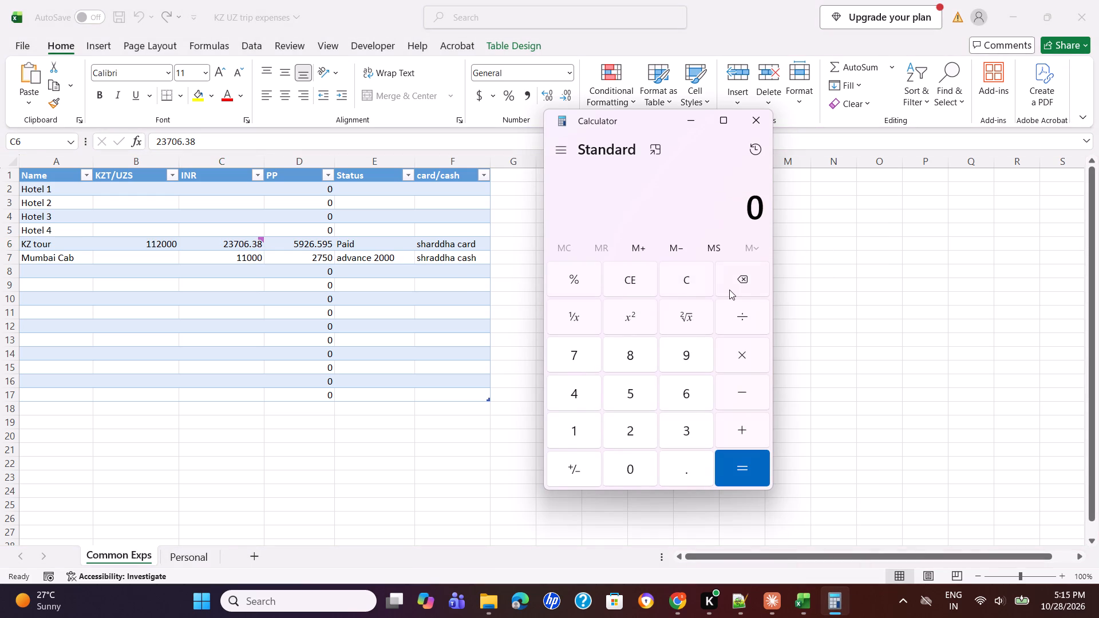
type("23")
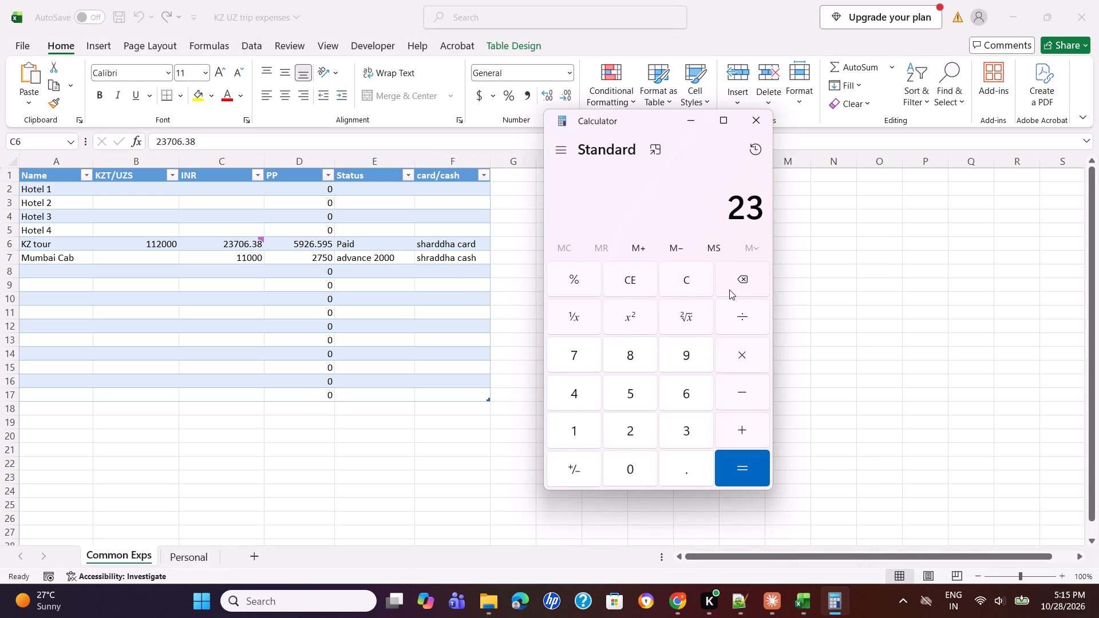
type("621")
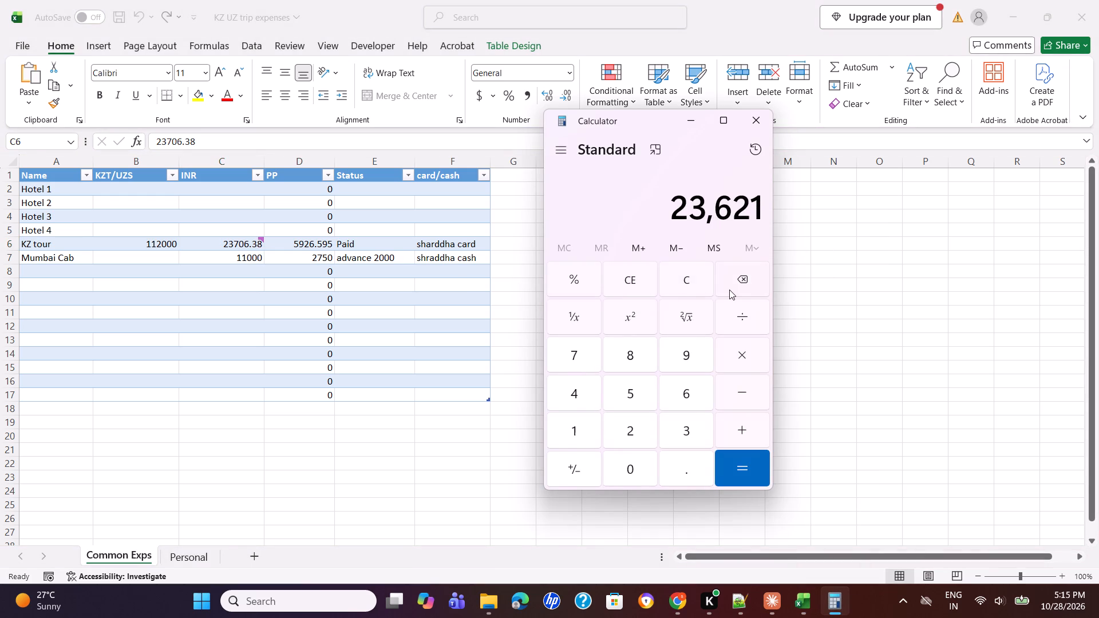
type(".34+")
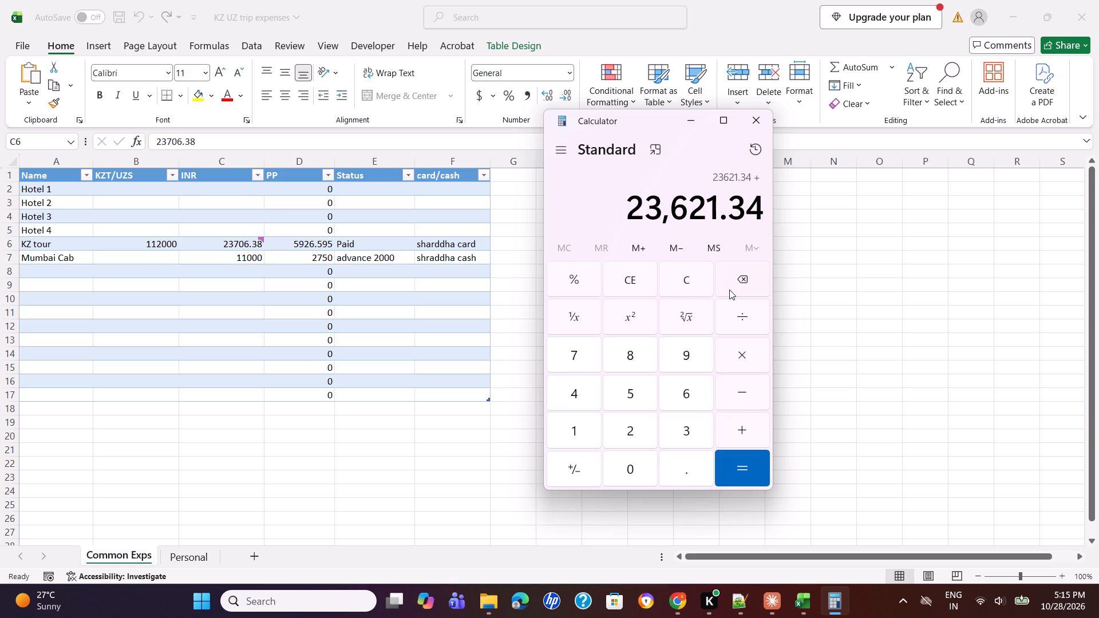
type("85.")
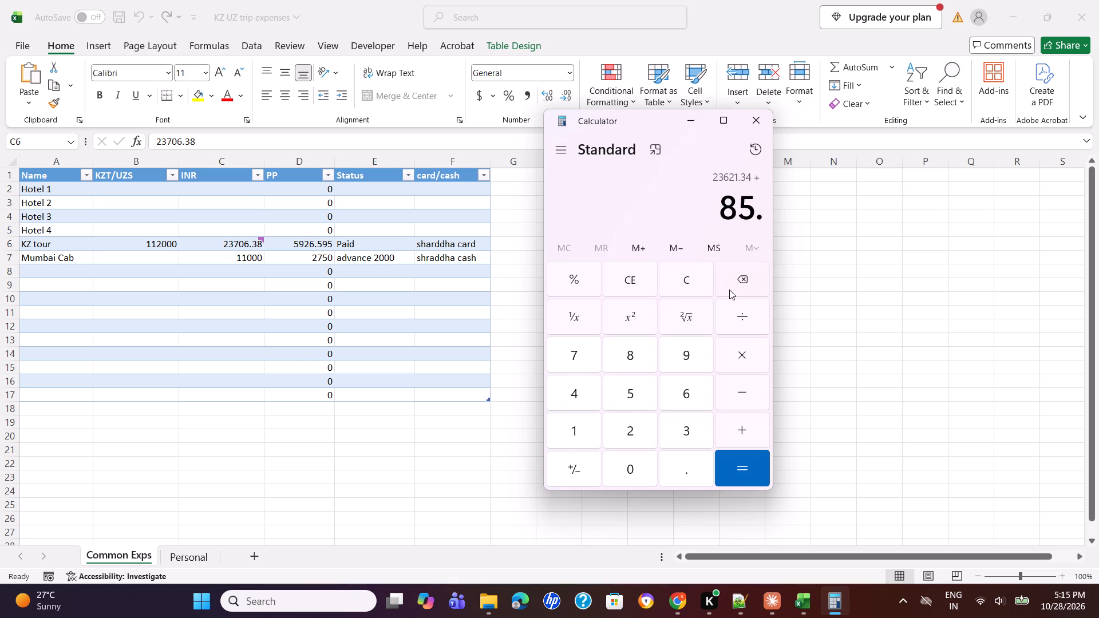
type("04")
key("plus")
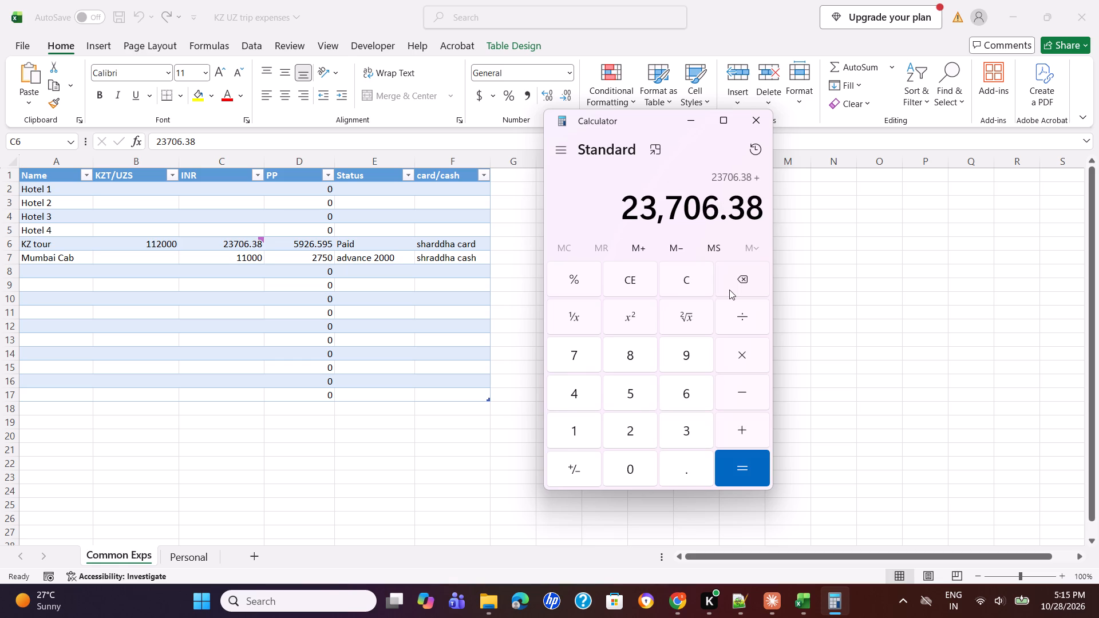
type("472")
type(".43")
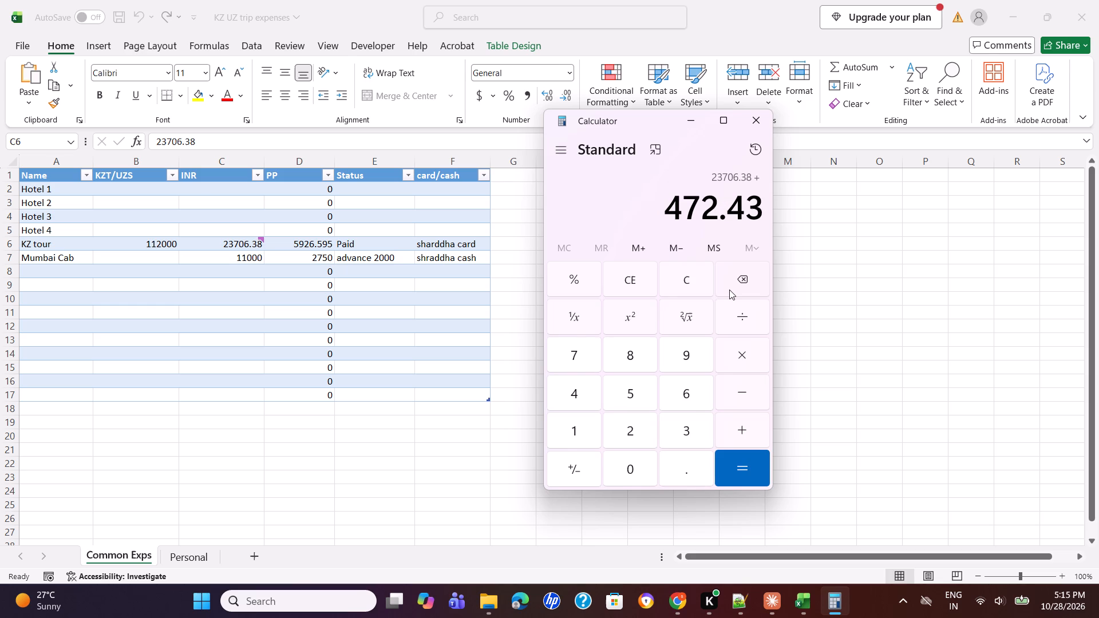
left_click(747, 462)
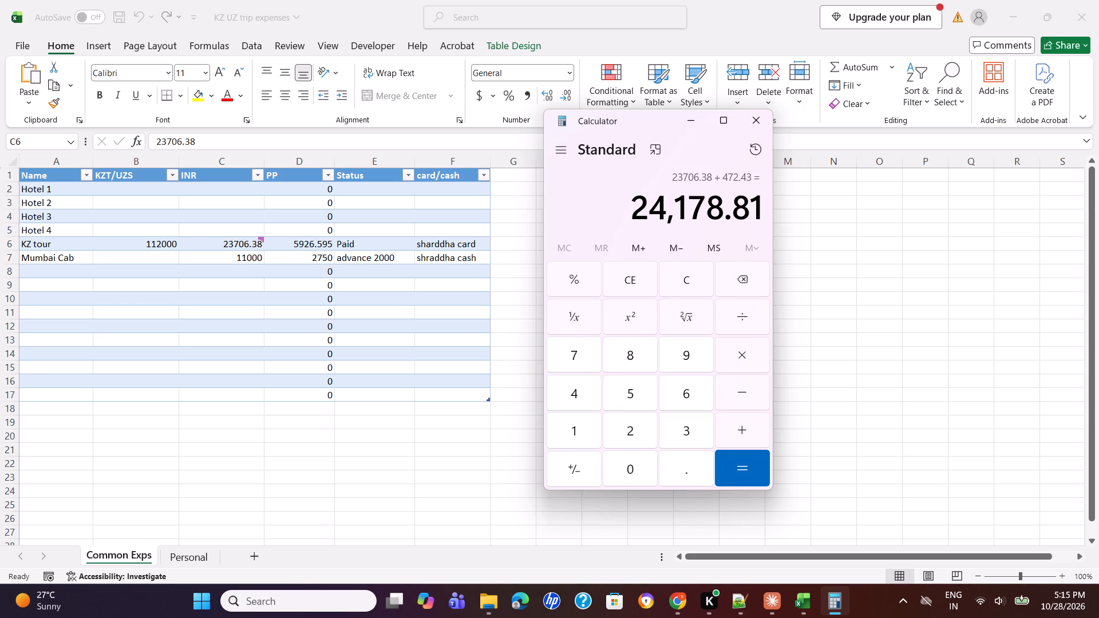
Back in the Excel expenses workbook, set the KZ tour INR amount to 24178.81, rechecking it against the Calculator total.
left_click(240, 242)
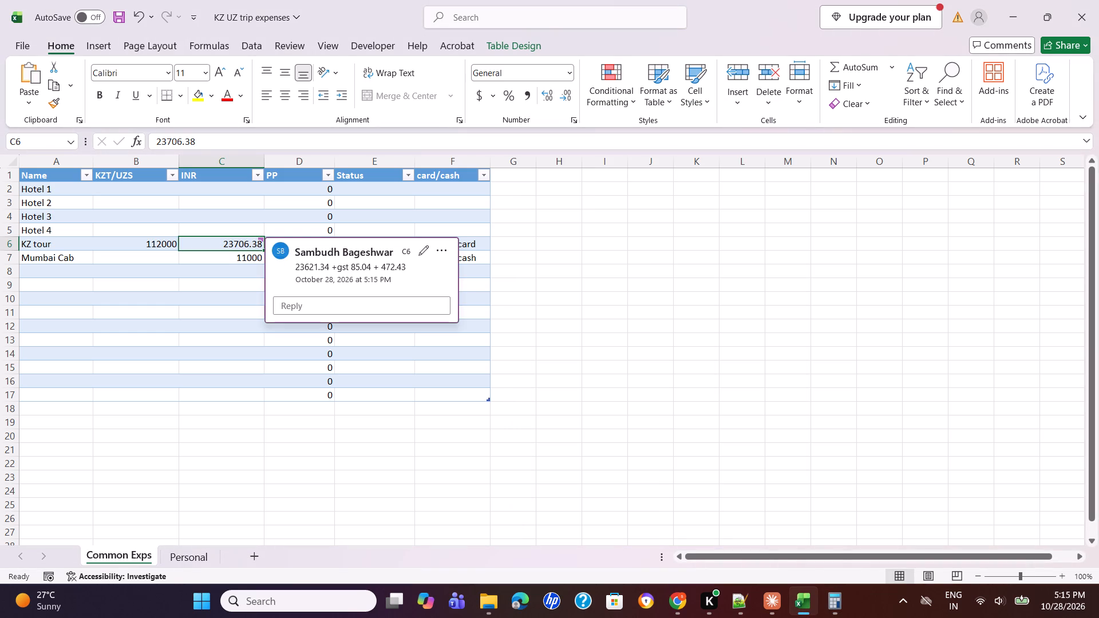
key("BackSpace")
type("24178.81")
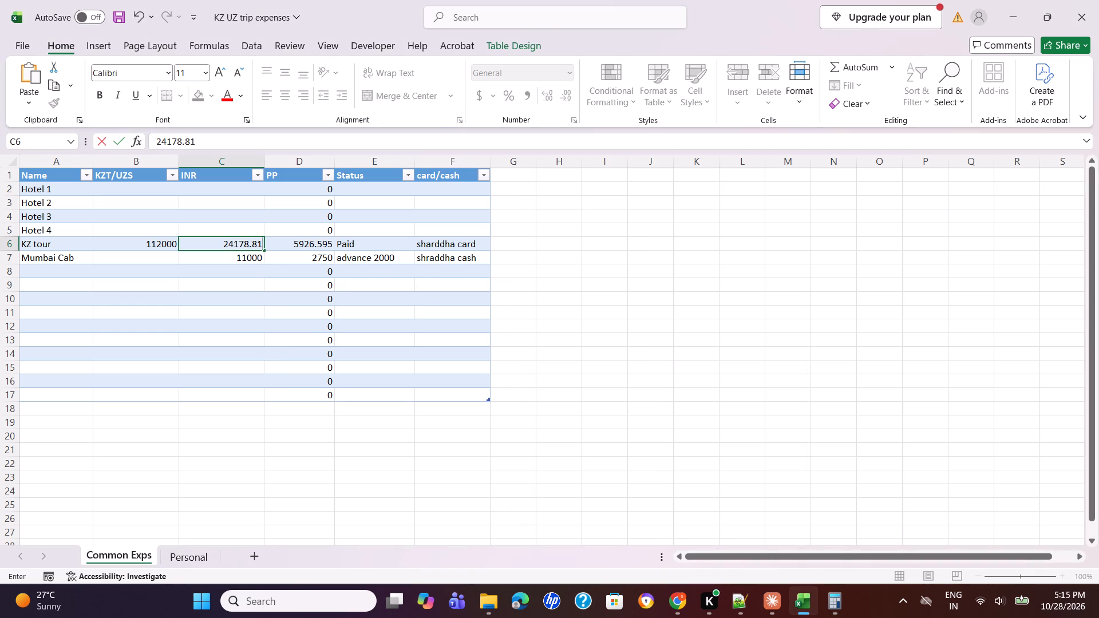
left_click(831, 606)
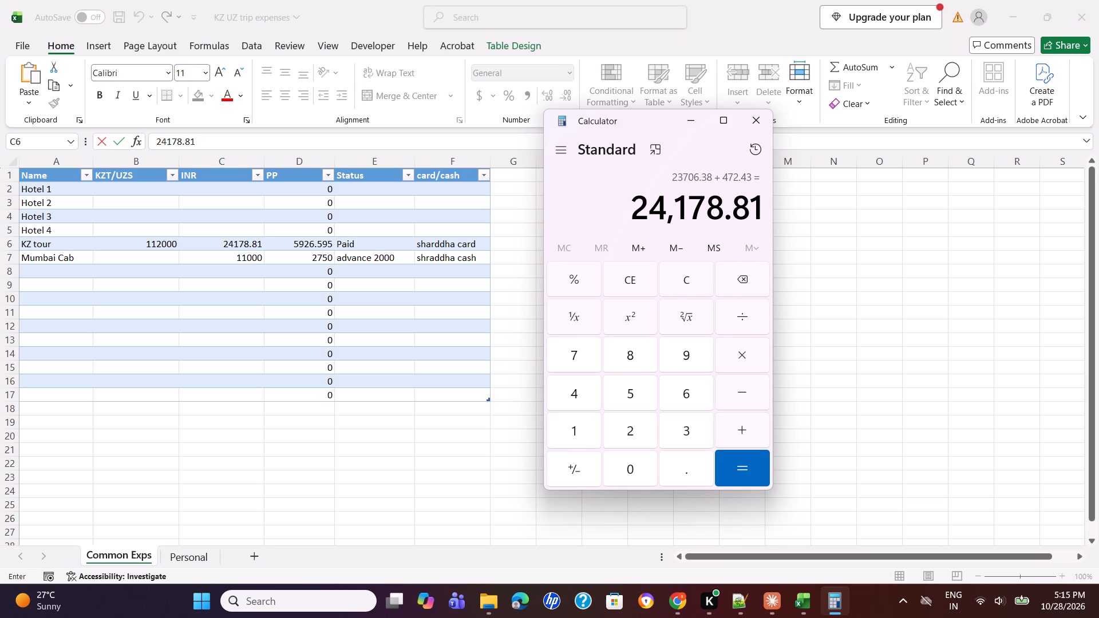
left_click(252, 436)
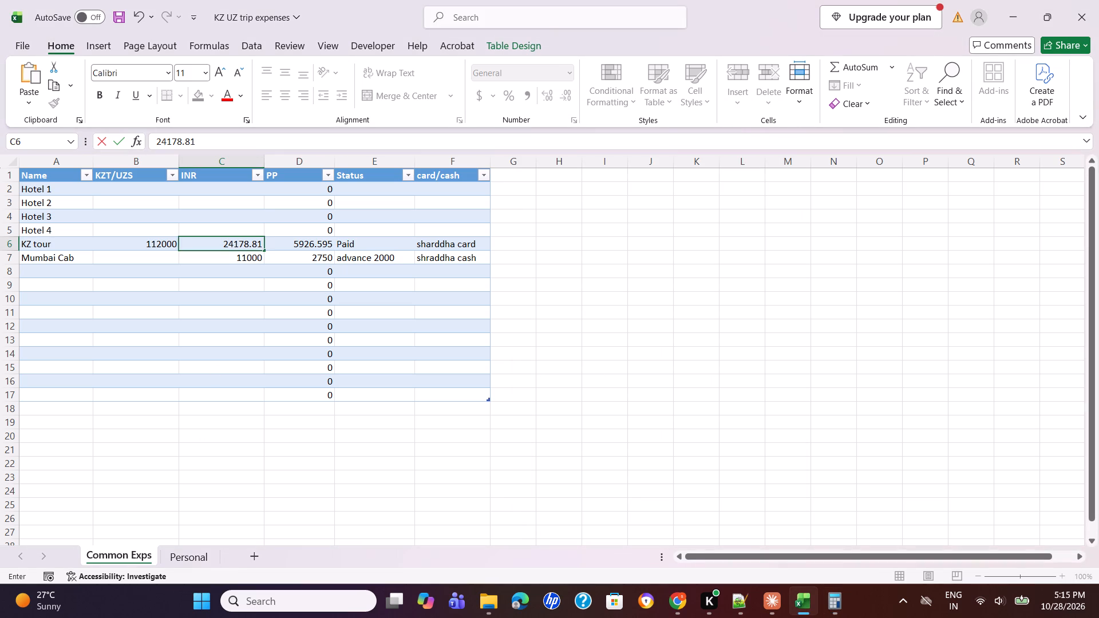
key("Return")
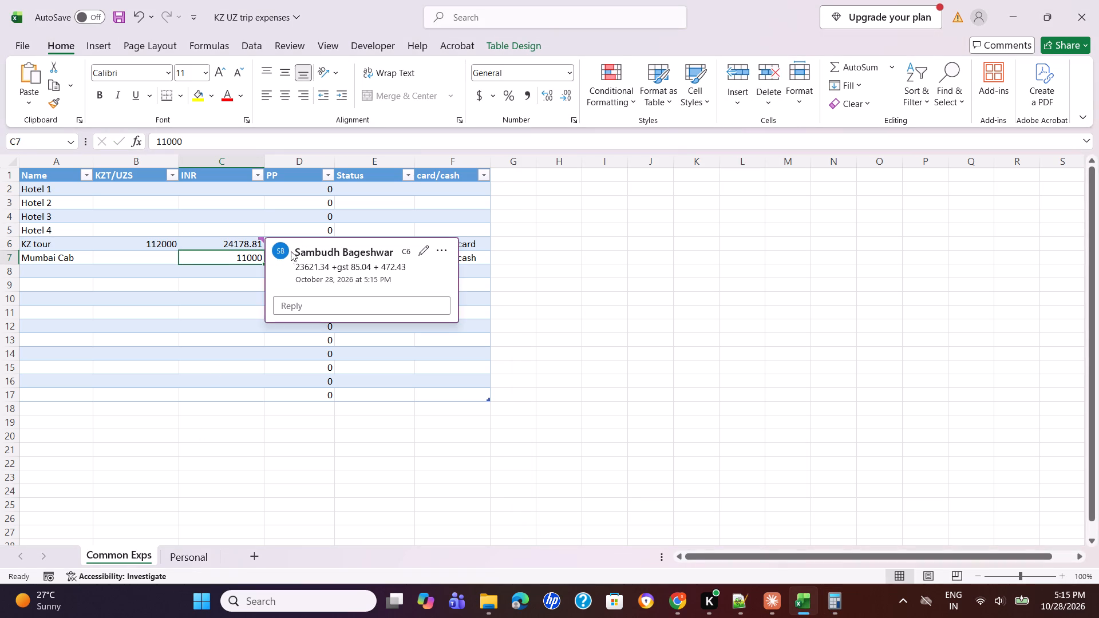
Review the per-person (PP) cells of the KZ tour and Mumbai Cab rows.
left_click(301, 410)
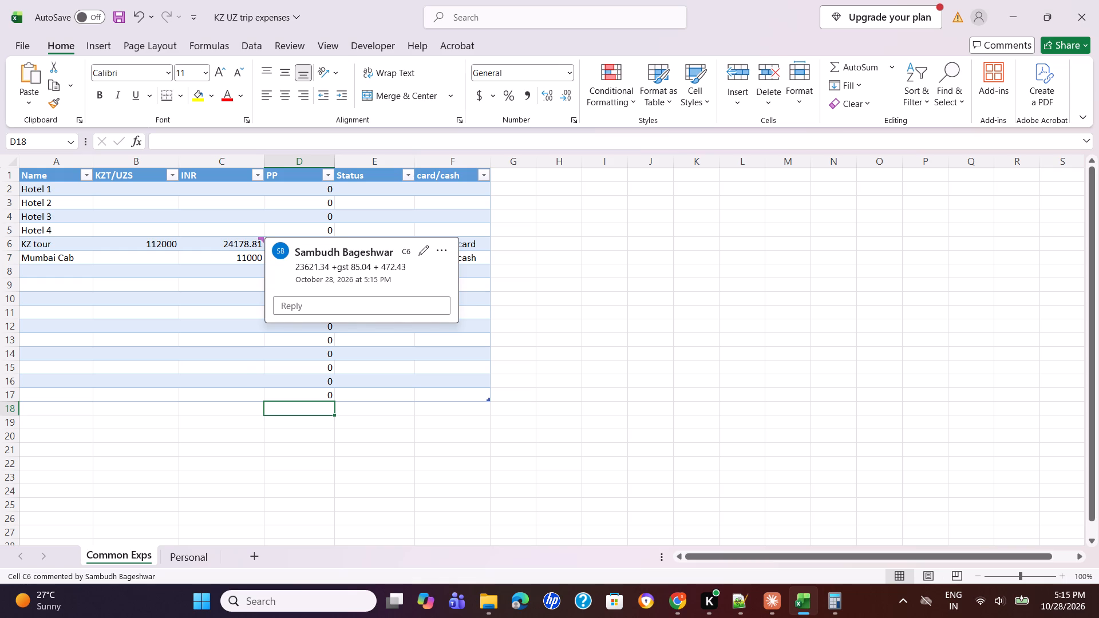
left_click(227, 263)
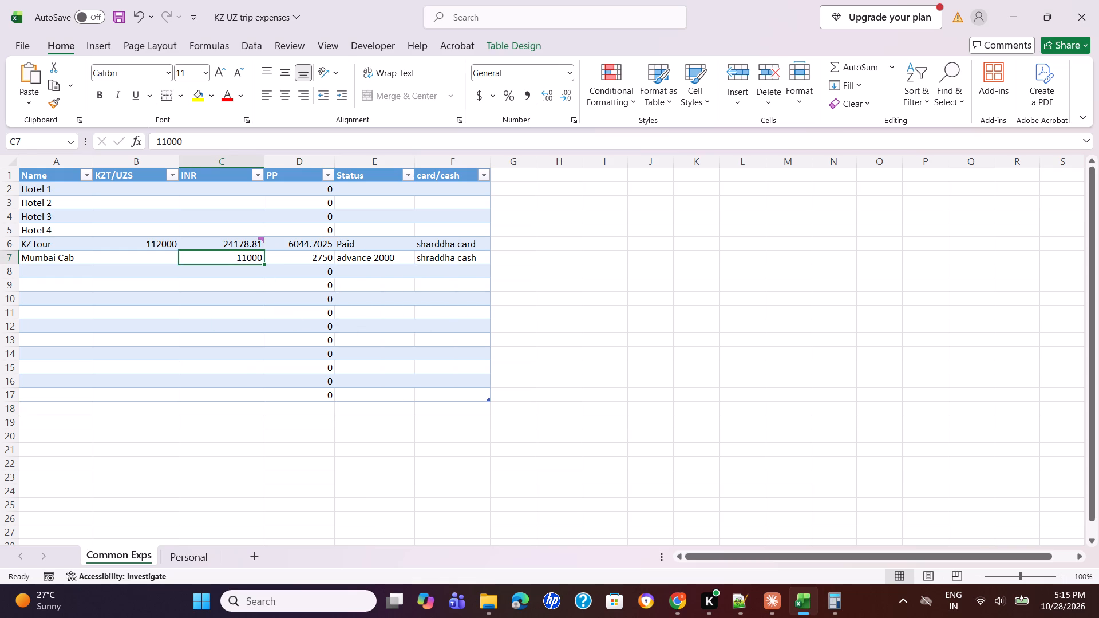
left_click(308, 245)
left_click(311, 260)
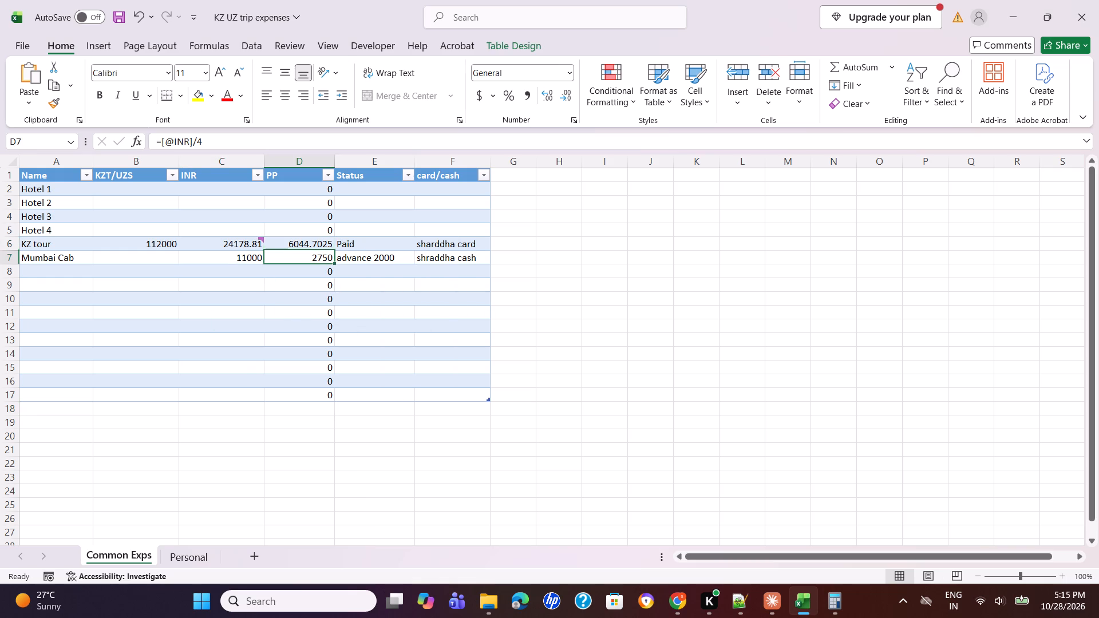
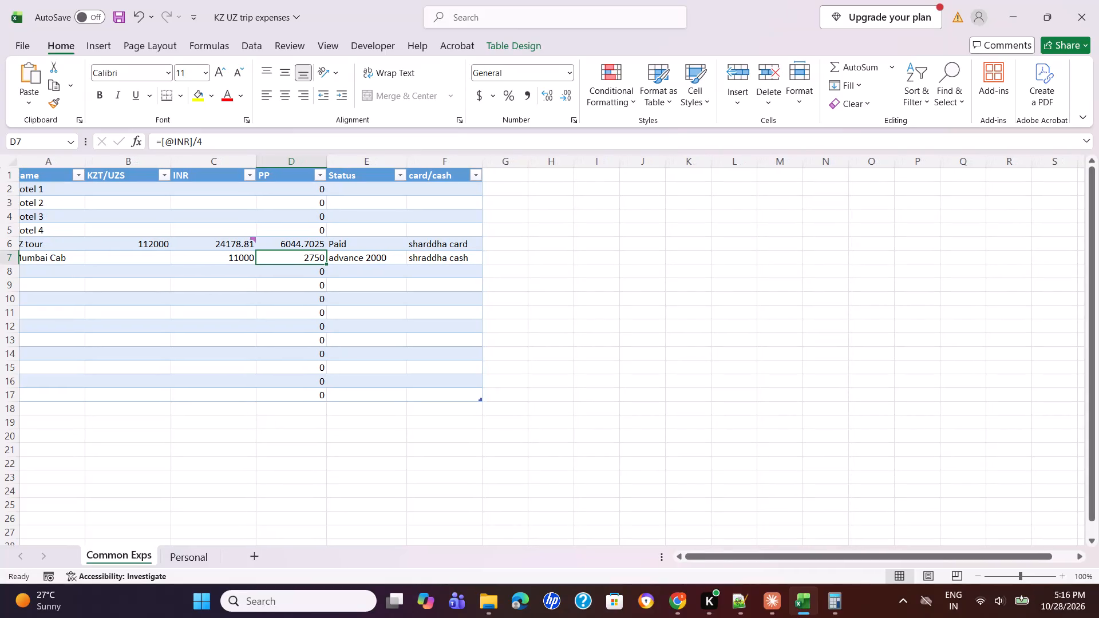
Switch to Calculator and divide the KZ tour INR amount 24178.81 by 4 to check its per-person share.
left_click(539, 277)
left_click(321, 244)
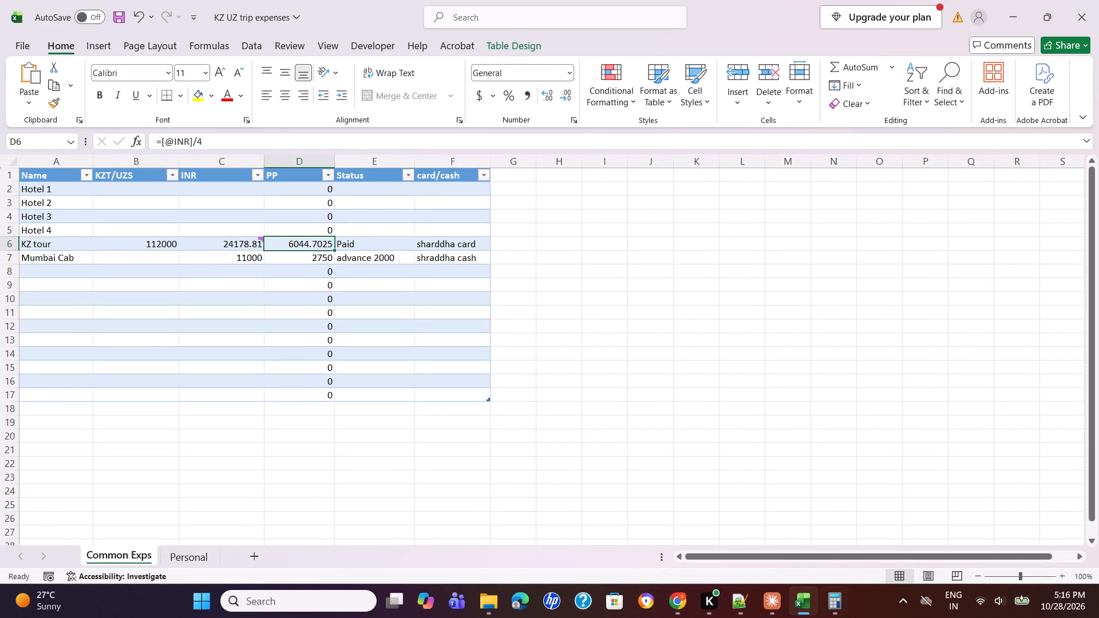
left_click(840, 605)
left_click(685, 277)
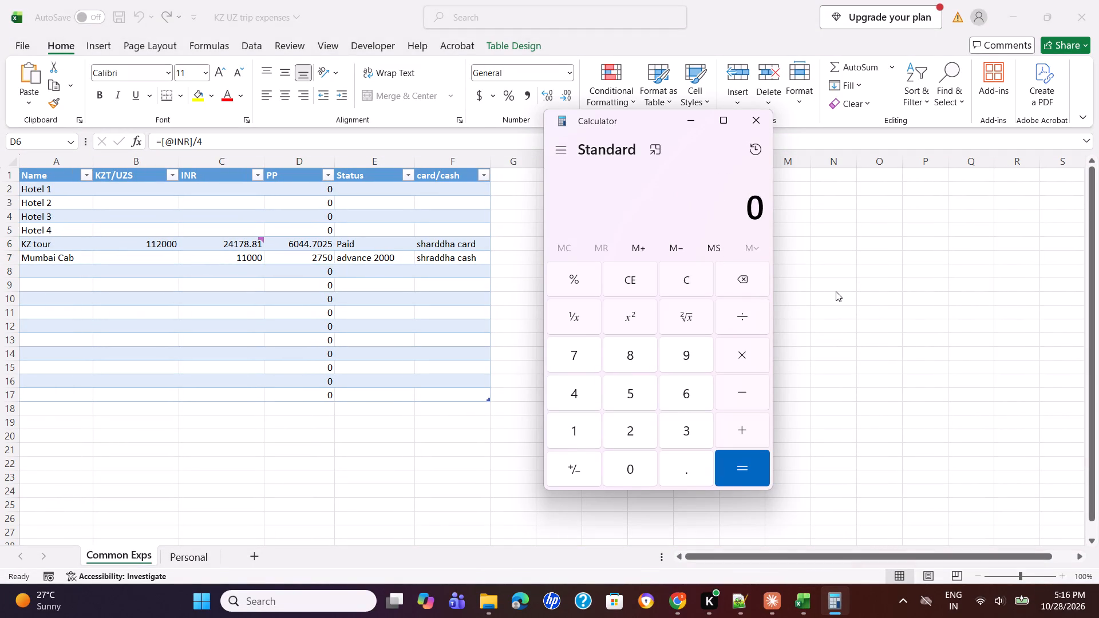
type("6044")
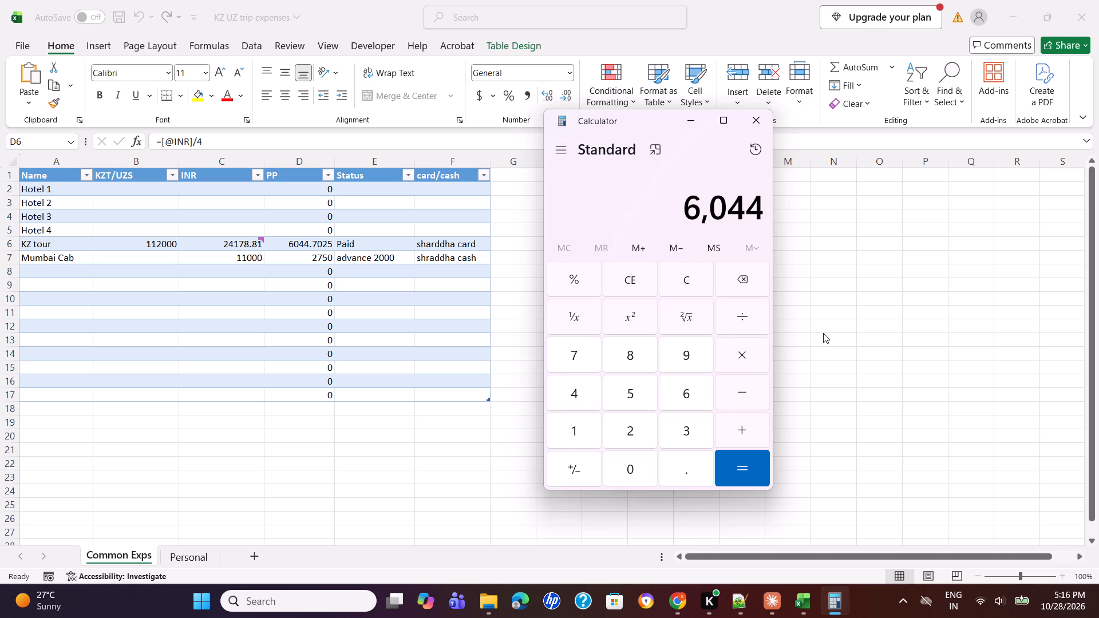
left_click(678, 278)
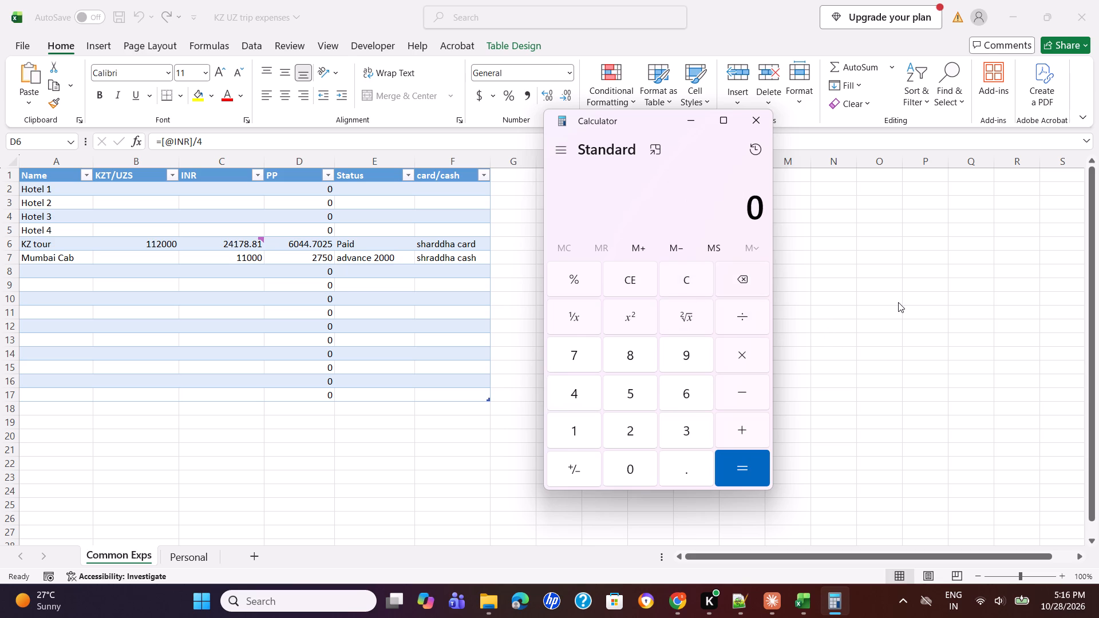
type("24178")
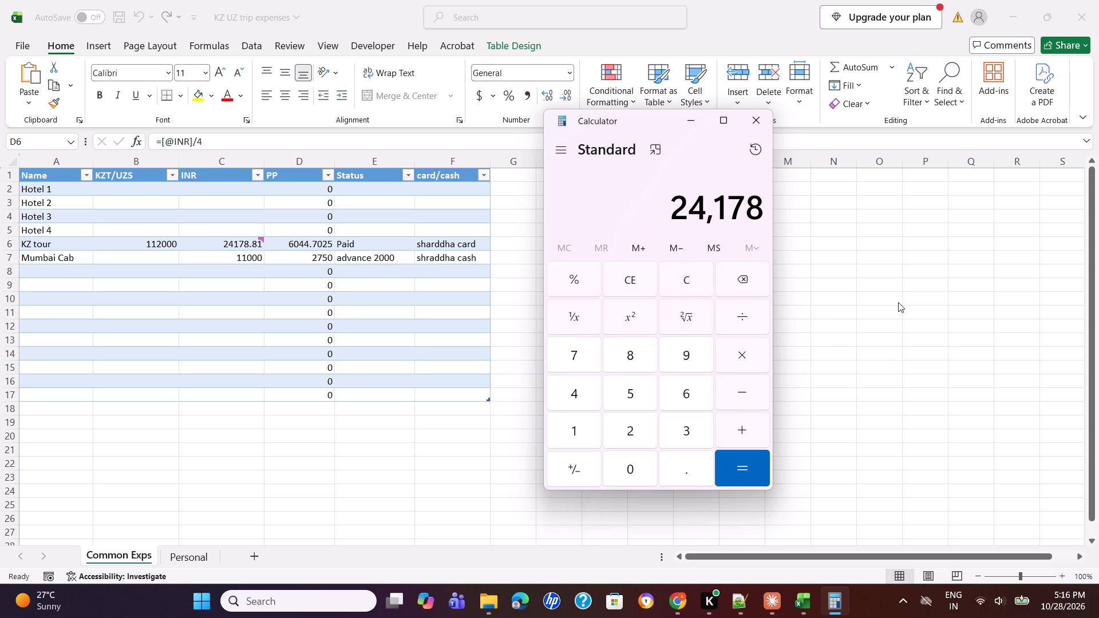
type(".81/4")
key("Return")
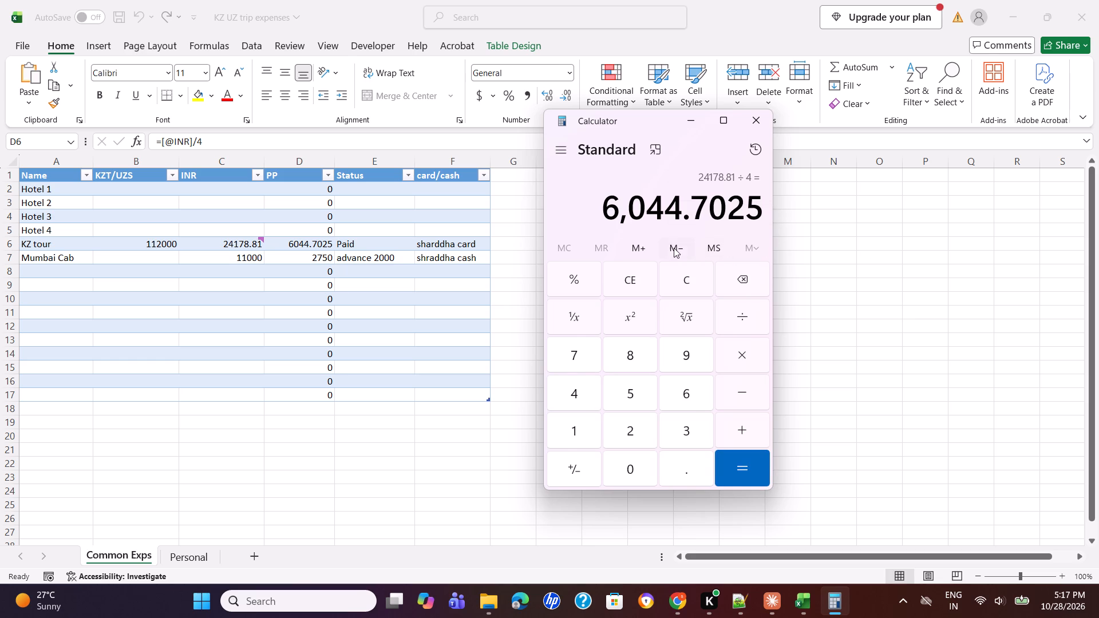
Clear the calculation and add the KZ tour and Mumbai Cab per-person shares, 6045 + 2750.
left_click(684, 285)
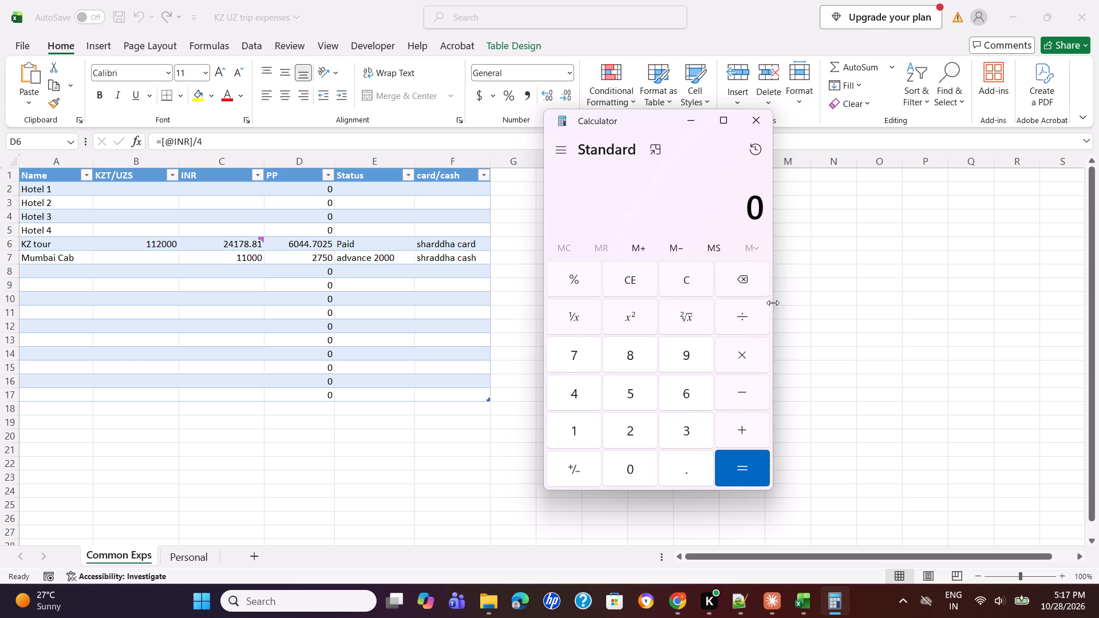
type("6045")
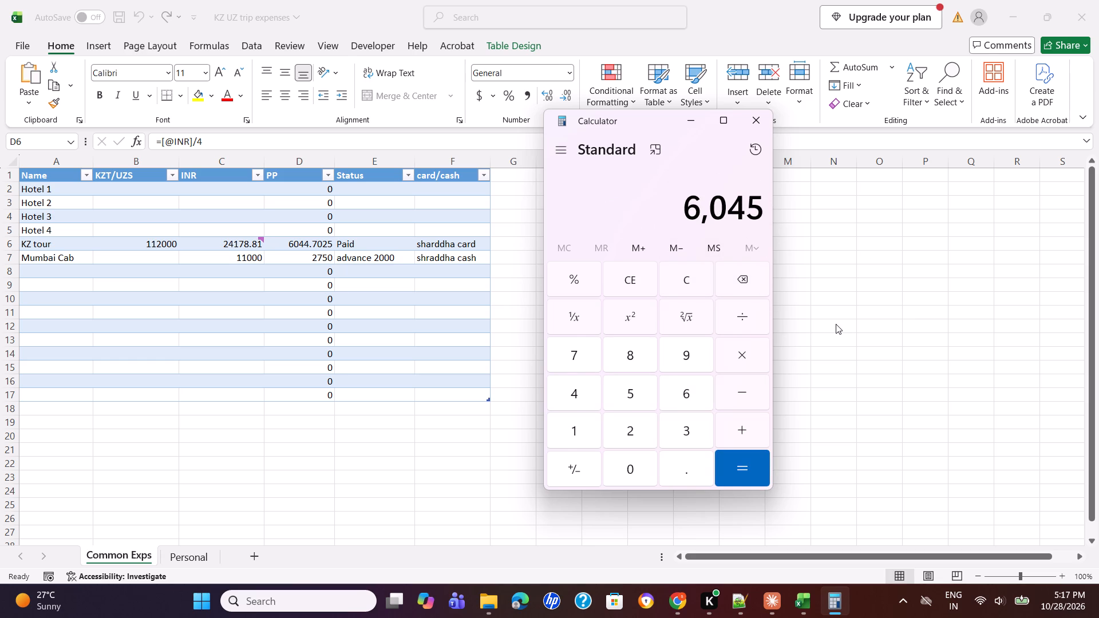
key("plus")
type("2750")
key("Return")
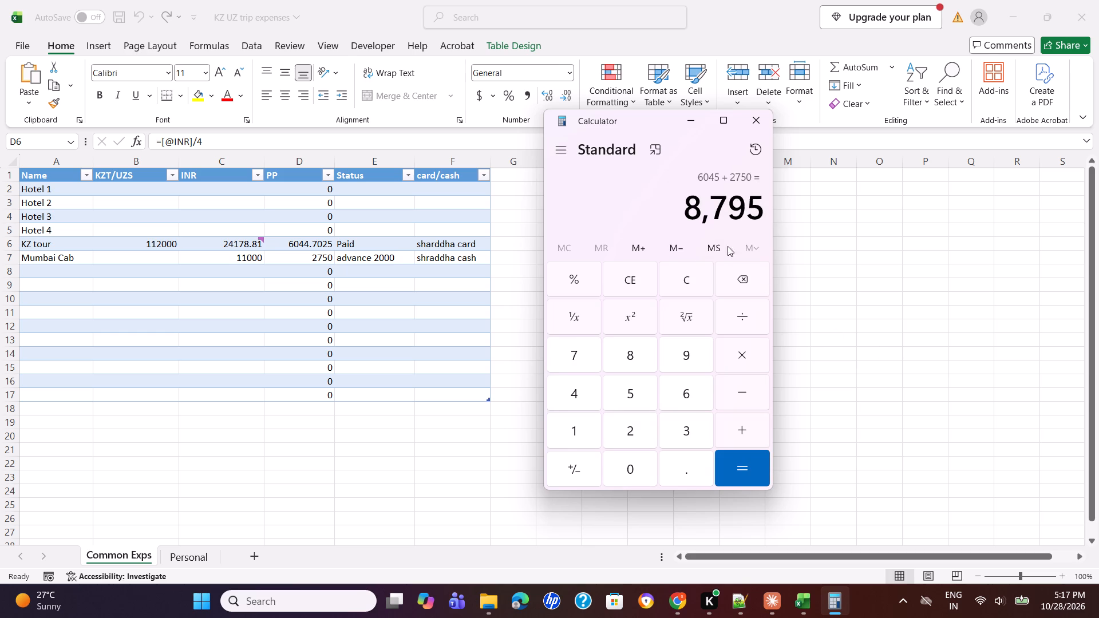
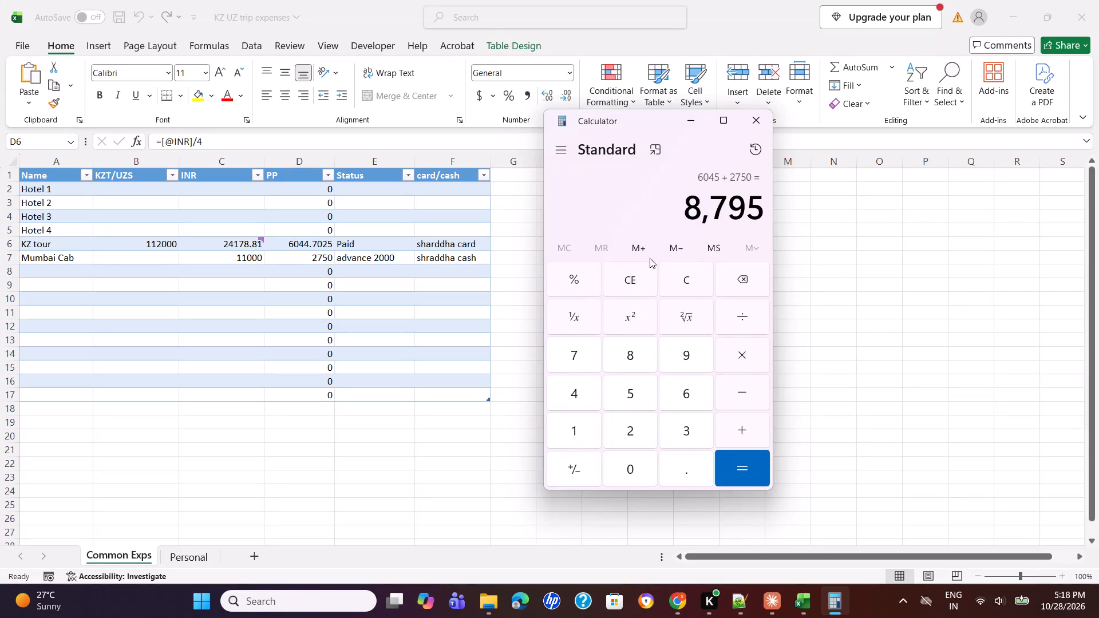
Clear the result and recheck the sum of the KZ tour and Mumbai Cab per-person shares, 6045 + 2750.
left_click(682, 282)
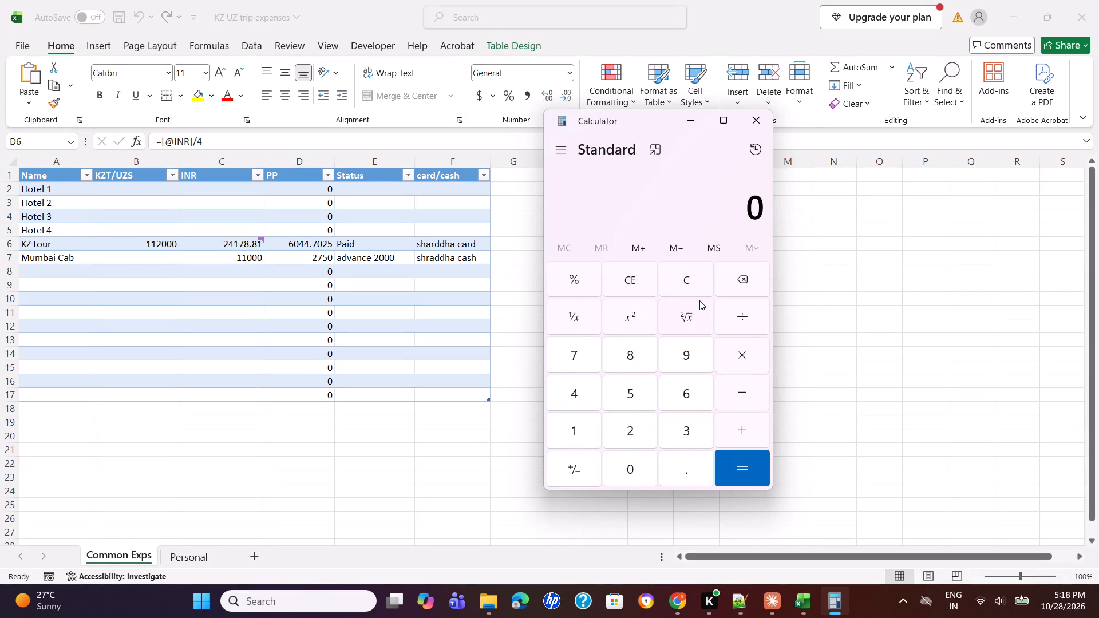
type("6045")
type("+2750")
key("Return")
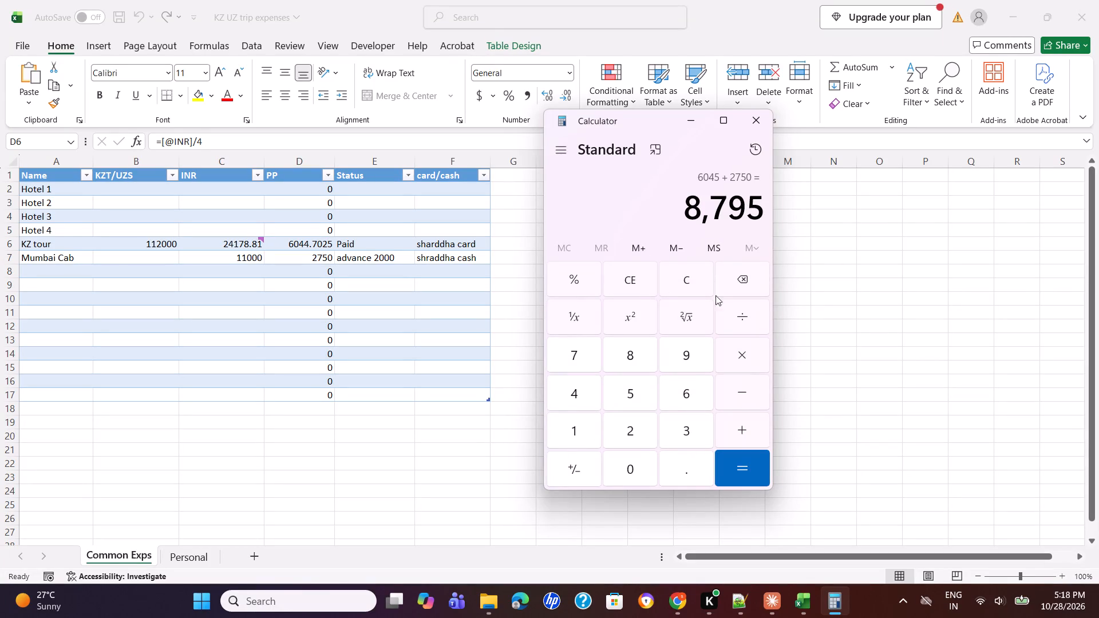